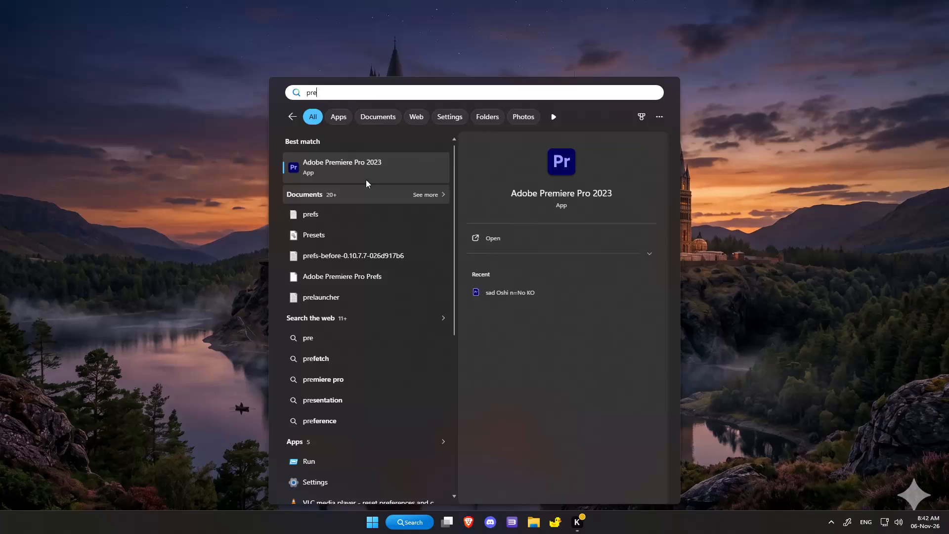
Launch Adobe Premiere Pro 2023 and open the project 123.
{"action": "left_click", "coordinate": [364, 172]}
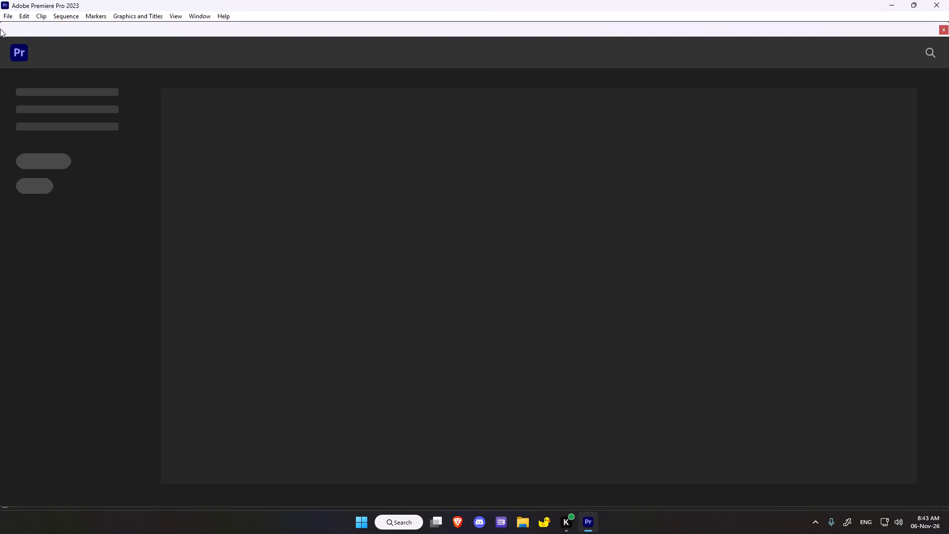
{"action": "left_click", "coordinate": [1, 13]}
{"action": "left_click", "coordinate": [43, 63]}
{"action": "left_click", "coordinate": [283, 58]}
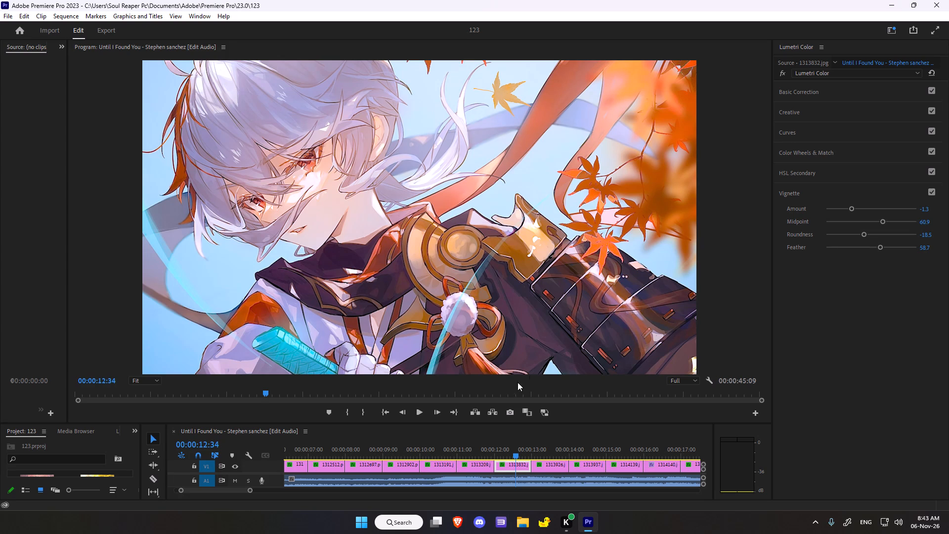
Move the playhead onto the clip 1313926.jpg at 00:00:13:13, compare it without its Lumetri Color effect, and reset that effect.
{"action": "scroll", "coordinate": [498, 365], "scroll_direction": "down", "scroll_amount": 3}
{"action": "scroll", "coordinate": [500, 380], "scroll_direction": "down", "scroll_amount": 20}
{"action": "scroll", "coordinate": [500, 380], "scroll_direction": "down", "scroll_amount": 4}
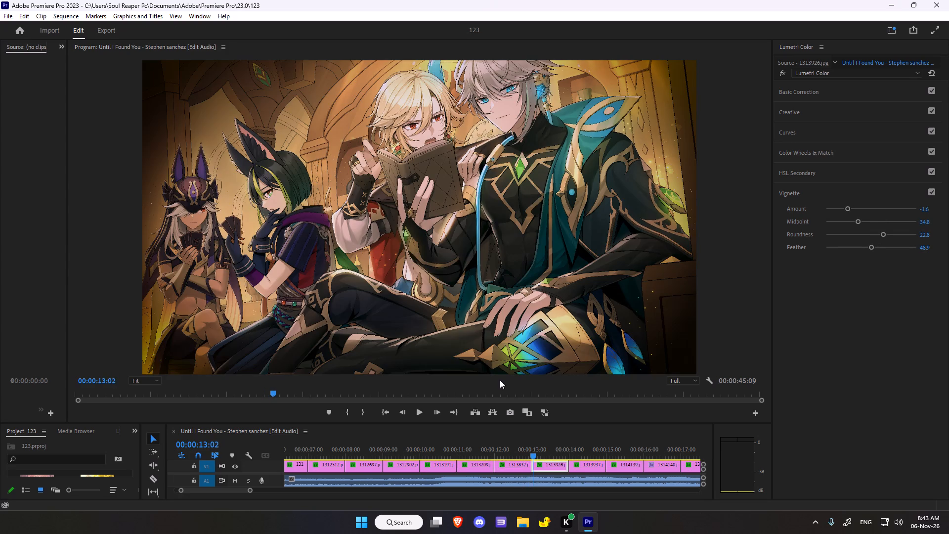
{"action": "scroll", "coordinate": [500, 380], "scroll_direction": "down", "scroll_amount": 12}
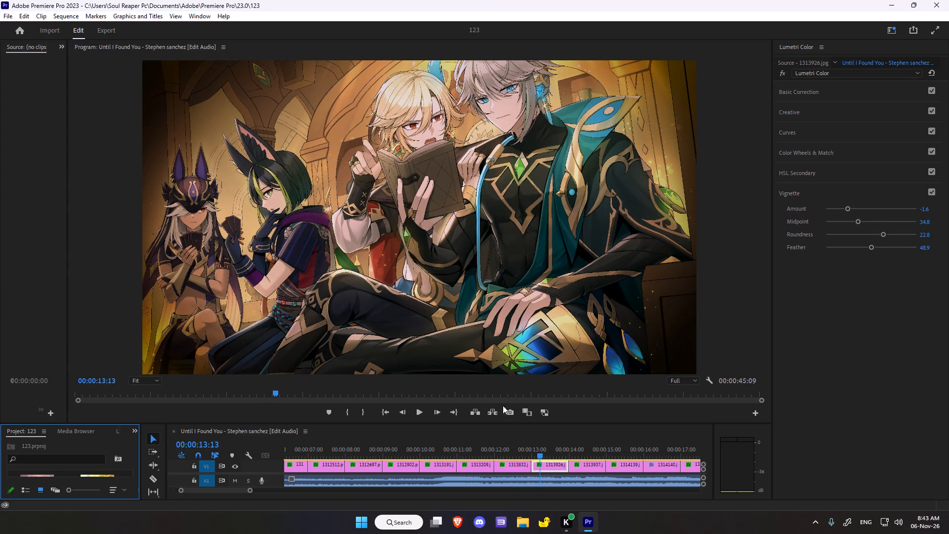
{"action": "scroll", "coordinate": [477, 461], "scroll_direction": "down", "scroll_amount": 4}
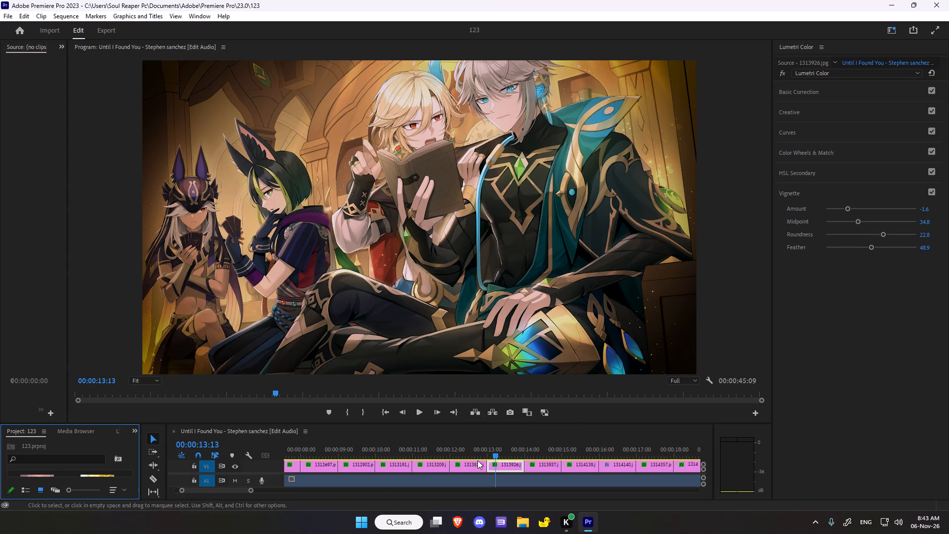
{"action": "scroll", "coordinate": [477, 460], "scroll_direction": "down", "scroll_amount": 2}
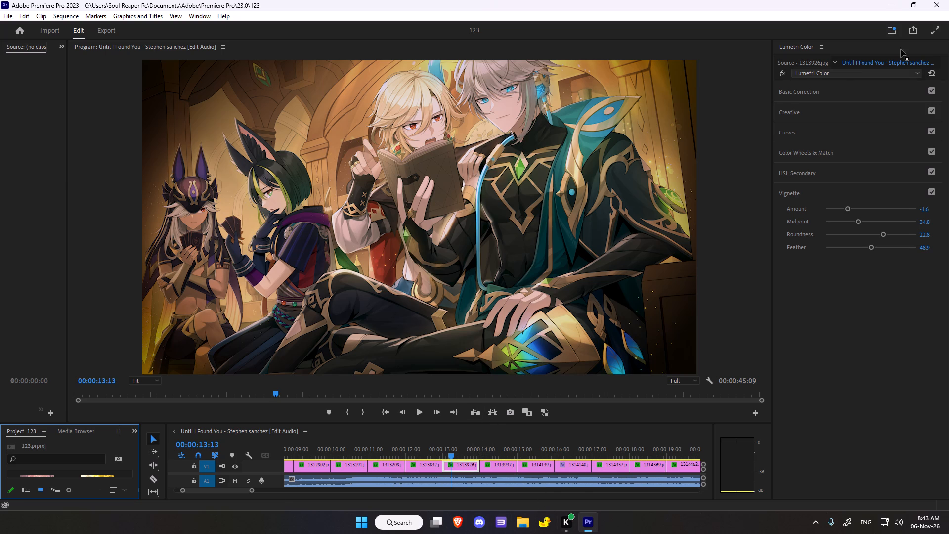
{"action": "left_click", "coordinate": [782, 74]}
{"action": "left_click", "coordinate": [781, 74]}
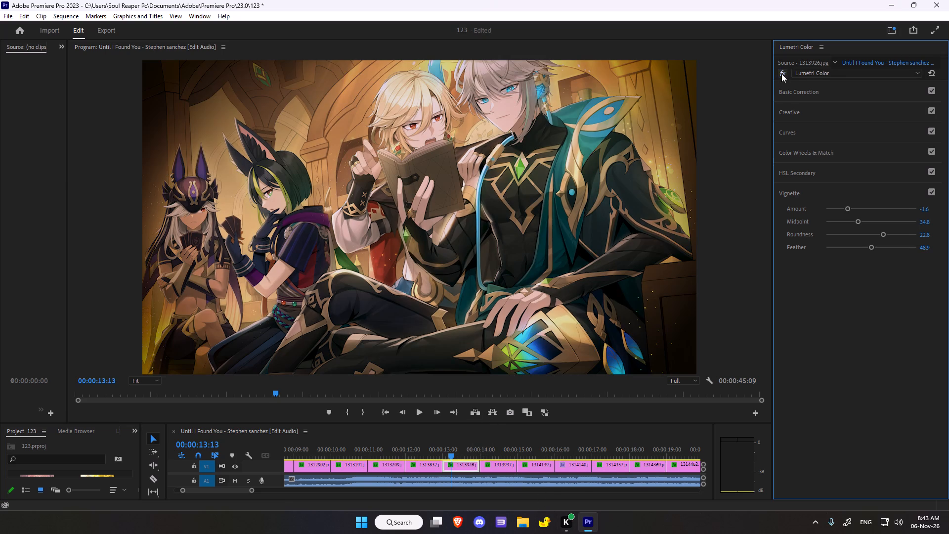
{"action": "left_click", "coordinate": [933, 76]}
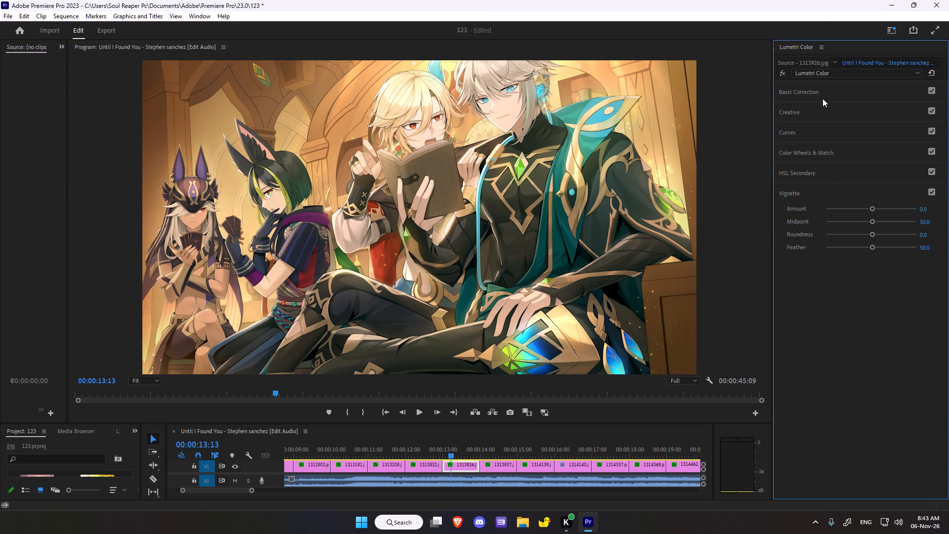
In Basic Correction, set the clip's Temperature to about 14.1, Tint to about 5.4 and Saturation to about 112.
{"action": "left_click", "coordinate": [808, 92]}
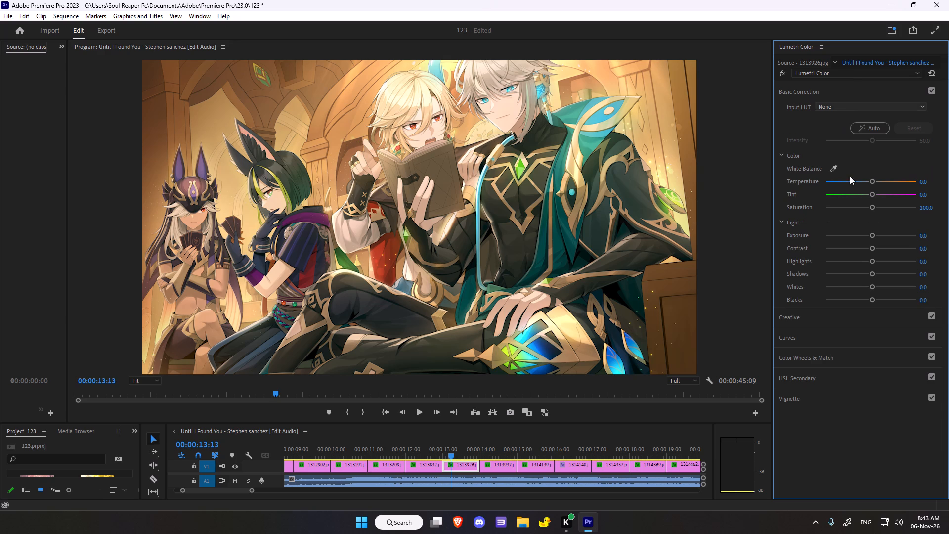
{"action": "left_click_drag", "start_coordinate": [872, 181], "coordinate": [877, 179]}
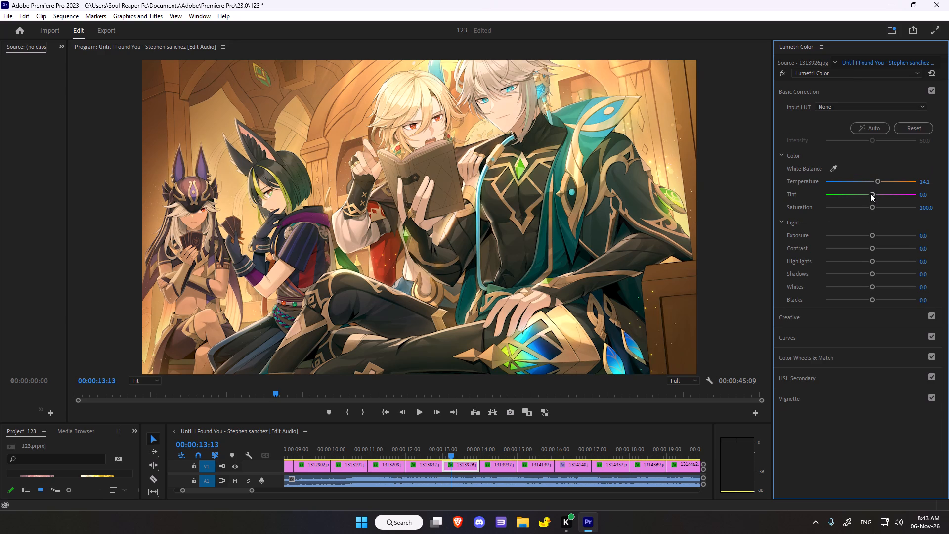
{"action": "left_click", "coordinate": [870, 193]}
{"action": "left_click", "coordinate": [872, 209]}
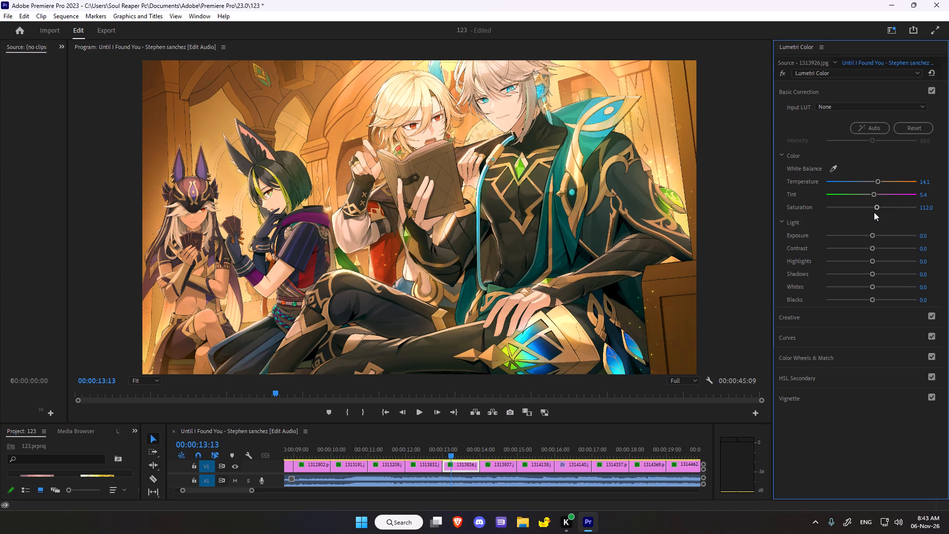
Set the clip's light values to Exposure about 0.8, Highlights about -17.4, Shadows about -13.0 and Blacks about -3.3.
{"action": "left_click", "coordinate": [874, 237]}
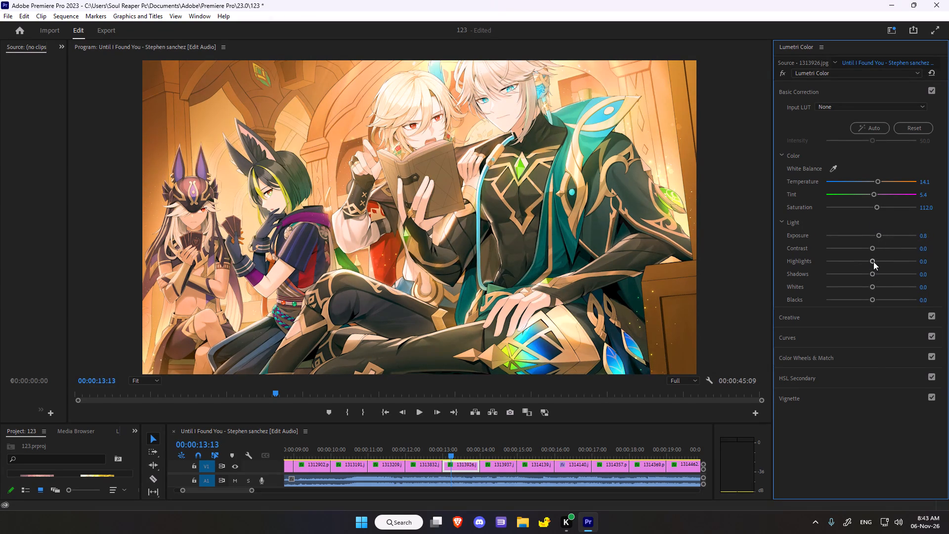
{"action": "left_click_drag", "start_coordinate": [873, 262], "coordinate": [863, 260]}
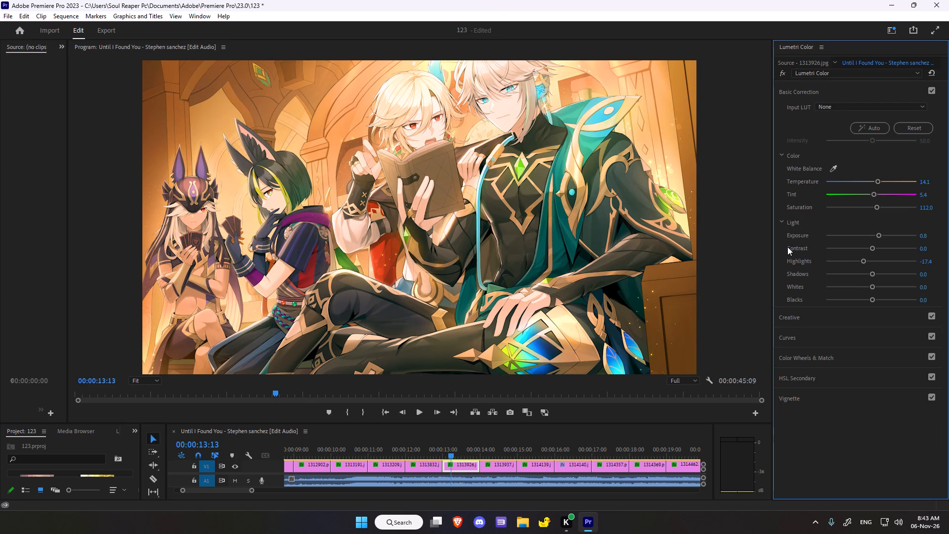
{"action": "left_click_drag", "start_coordinate": [871, 275], "coordinate": [864, 276]}
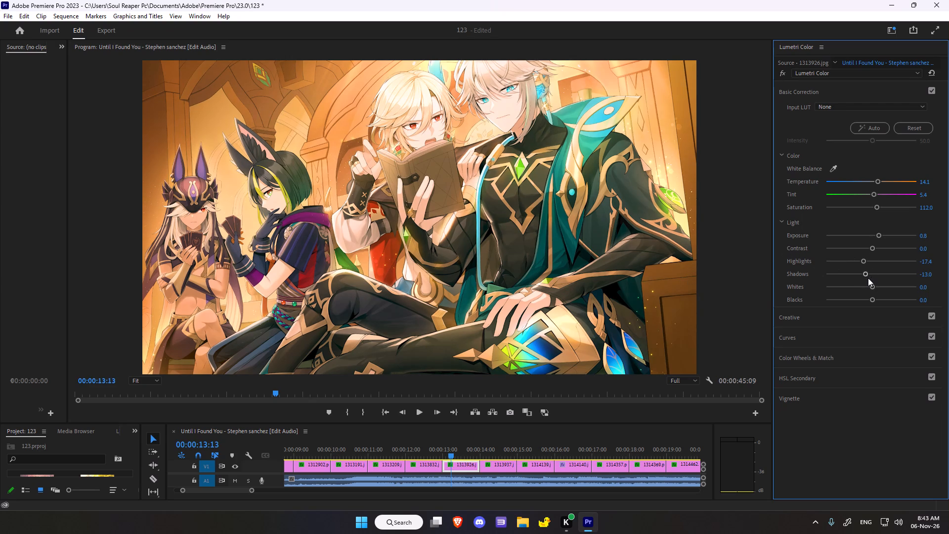
{"action": "left_click", "coordinate": [872, 291]}
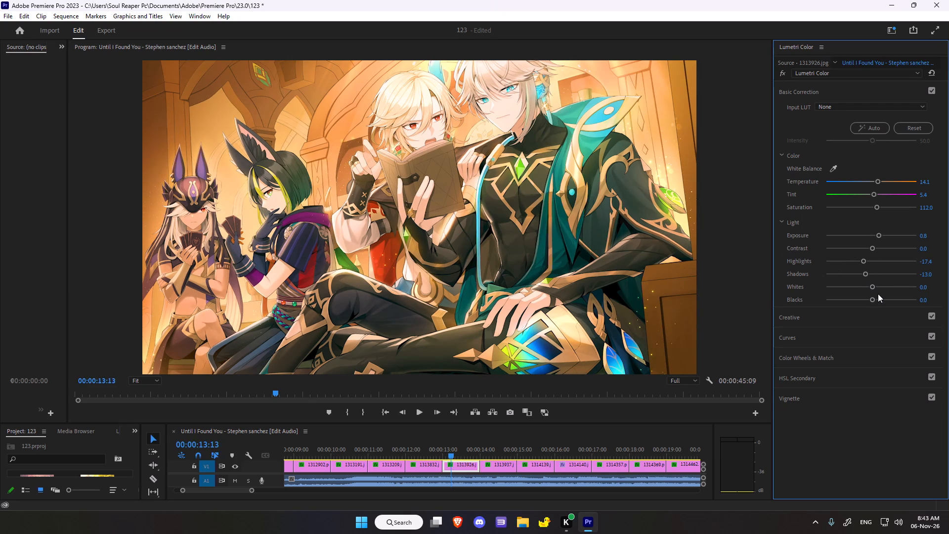
{"action": "left_click", "coordinate": [871, 299]}
In the Creative adjustments, set Sharpen to about -31.5, Vibrance to about -3.3 and Saturation to about 97.8.
{"action": "scroll", "coordinate": [868, 291], "scroll_direction": "down", "scroll_amount": 3}
{"action": "left_click", "coordinate": [794, 320]}
{"action": "scroll", "coordinate": [807, 304], "scroll_direction": "down", "scroll_amount": 1}
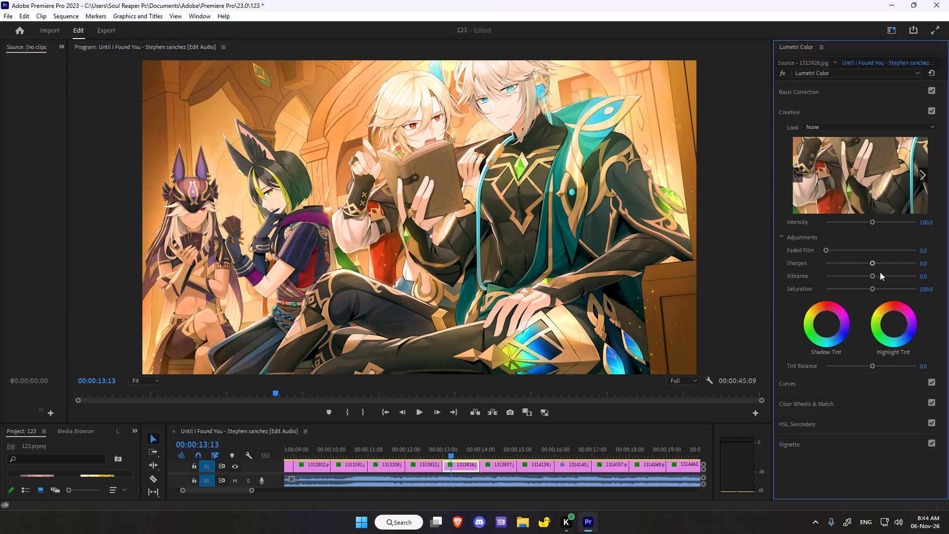
{"action": "left_click_drag", "start_coordinate": [872, 264], "coordinate": [857, 265]}
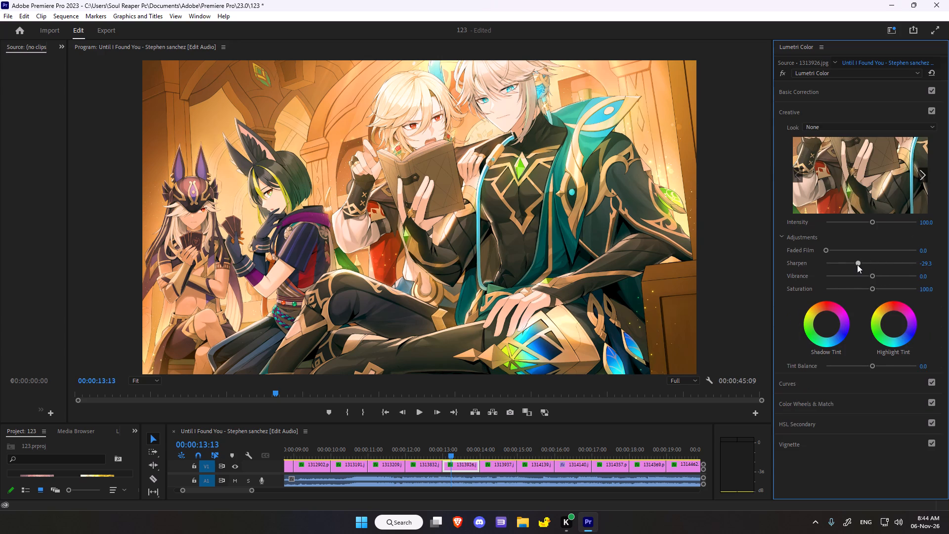
{"action": "left_click_drag", "start_coordinate": [857, 265], "coordinate": [856, 265]}
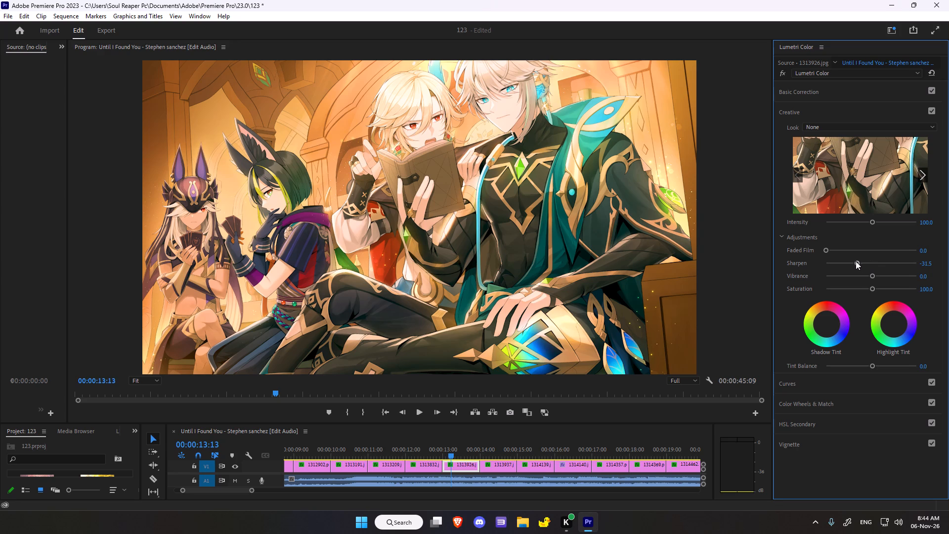
{"action": "left_click", "coordinate": [870, 278]}
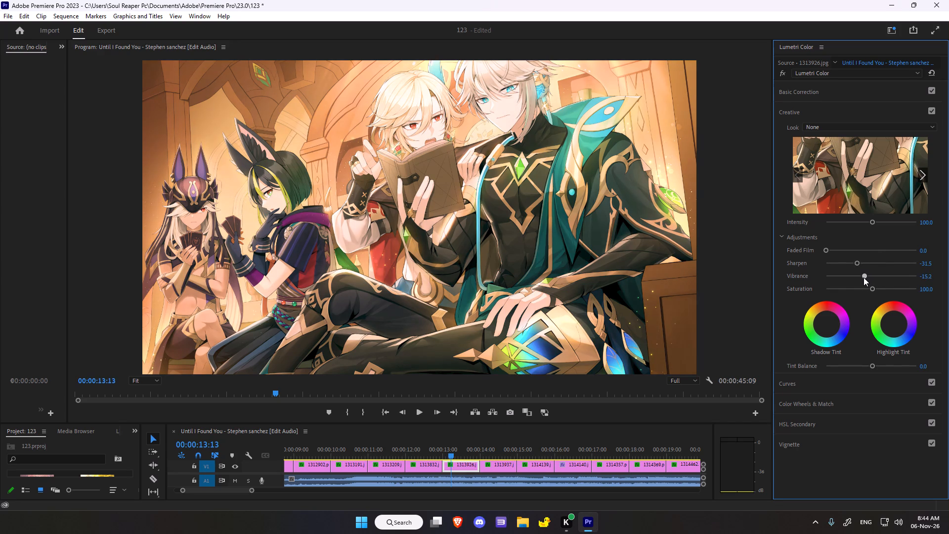
{"action": "left_click", "coordinate": [871, 286]}
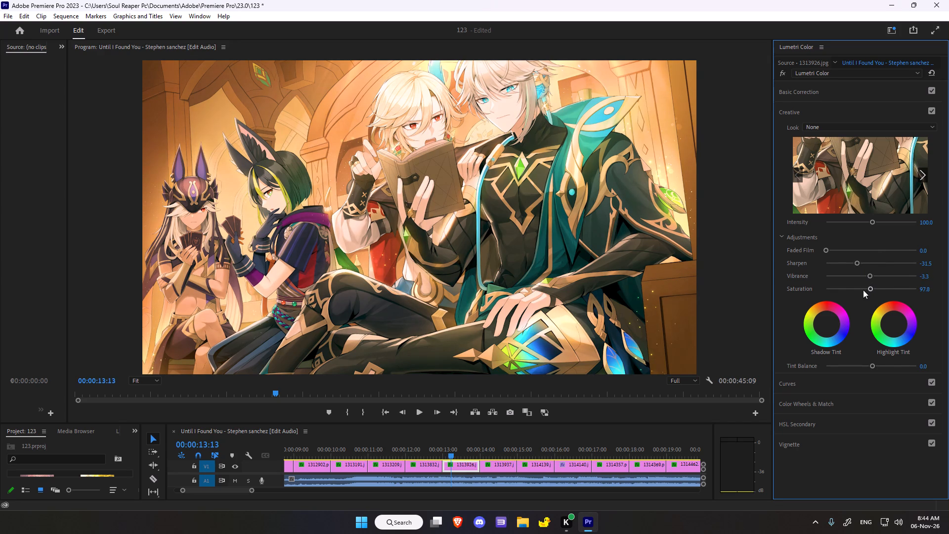
Nudge the Shadow Tint slightly towards red and the Highlight Tint slightly towards magenta.
{"action": "left_click_drag", "start_coordinate": [827, 325], "coordinate": [821, 301]}
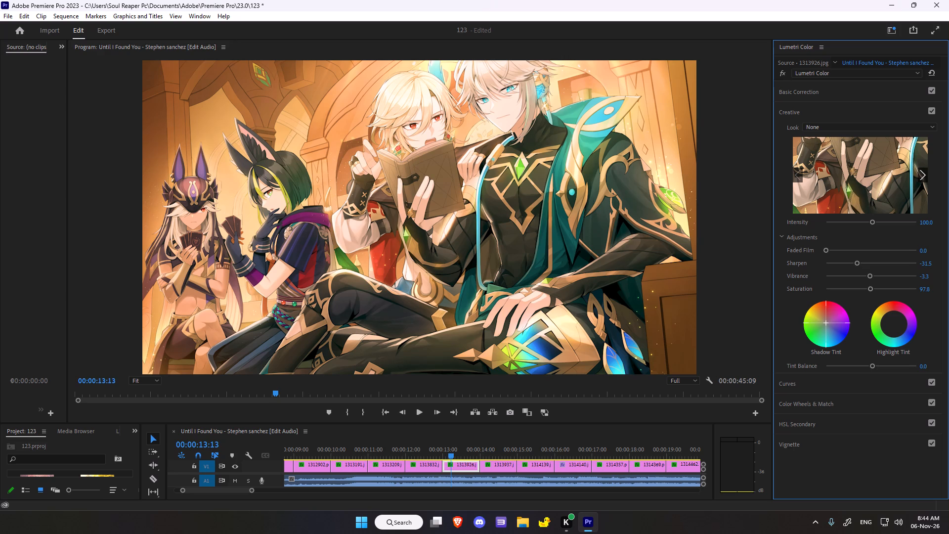
{"action": "left_click_drag", "start_coordinate": [821, 301], "coordinate": [823, 294]}
{"action": "left_click_drag", "start_coordinate": [895, 324], "coordinate": [911, 319]}
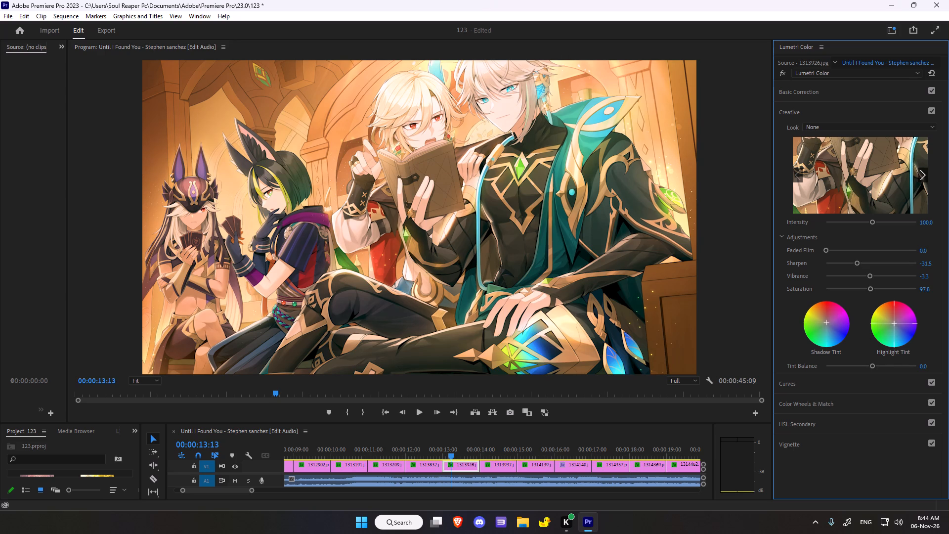
{"action": "left_click_drag", "start_coordinate": [911, 319], "coordinate": [911, 318]}
Add a midpoint to the white RGB curve and lower it slightly to darken the midtones.
{"action": "left_click", "coordinate": [785, 385]}
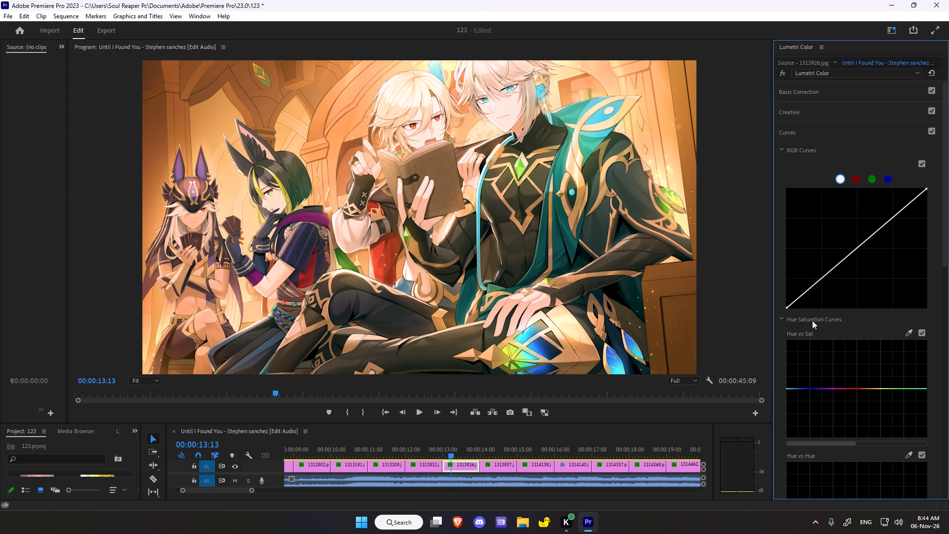
{"action": "left_click", "coordinate": [856, 249]}
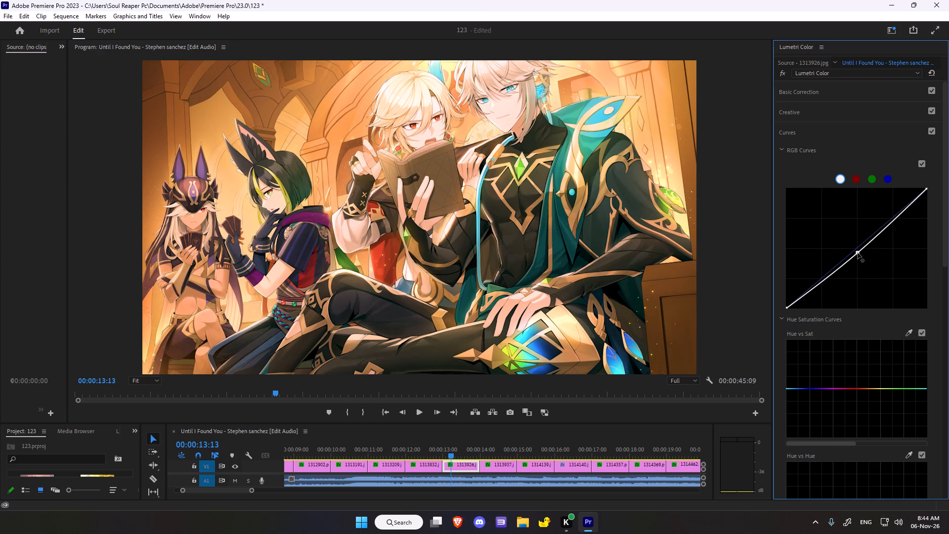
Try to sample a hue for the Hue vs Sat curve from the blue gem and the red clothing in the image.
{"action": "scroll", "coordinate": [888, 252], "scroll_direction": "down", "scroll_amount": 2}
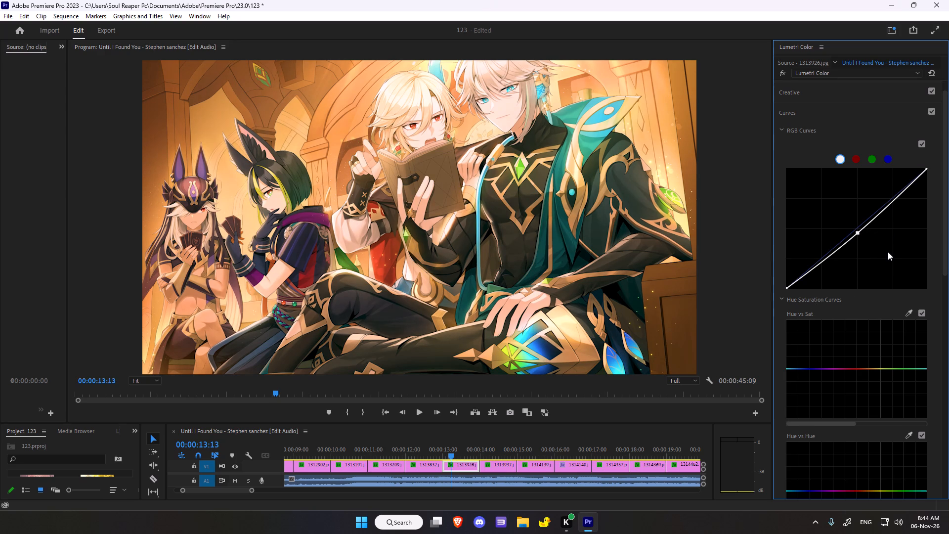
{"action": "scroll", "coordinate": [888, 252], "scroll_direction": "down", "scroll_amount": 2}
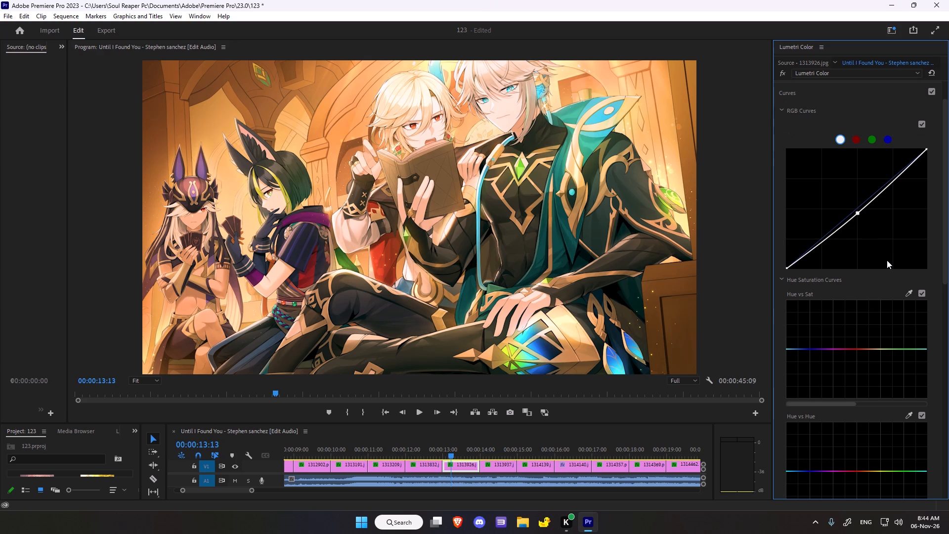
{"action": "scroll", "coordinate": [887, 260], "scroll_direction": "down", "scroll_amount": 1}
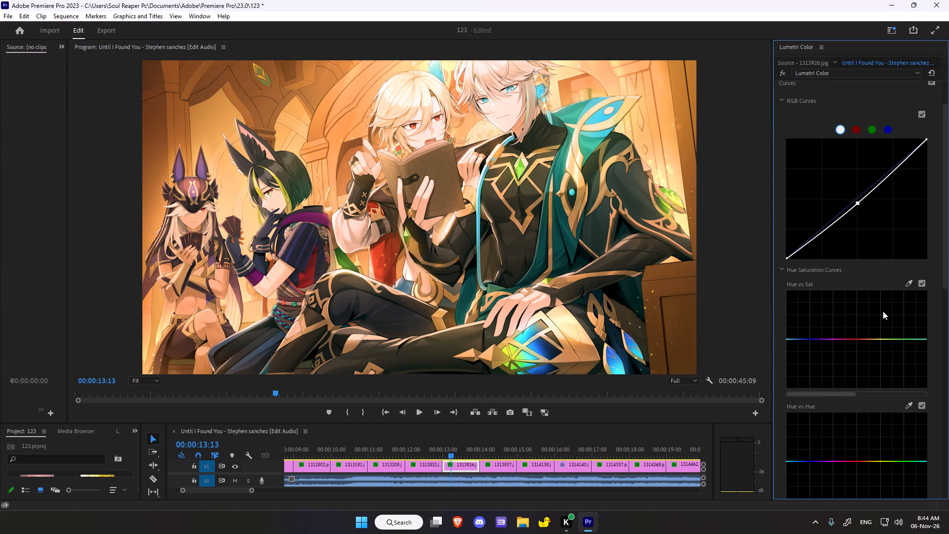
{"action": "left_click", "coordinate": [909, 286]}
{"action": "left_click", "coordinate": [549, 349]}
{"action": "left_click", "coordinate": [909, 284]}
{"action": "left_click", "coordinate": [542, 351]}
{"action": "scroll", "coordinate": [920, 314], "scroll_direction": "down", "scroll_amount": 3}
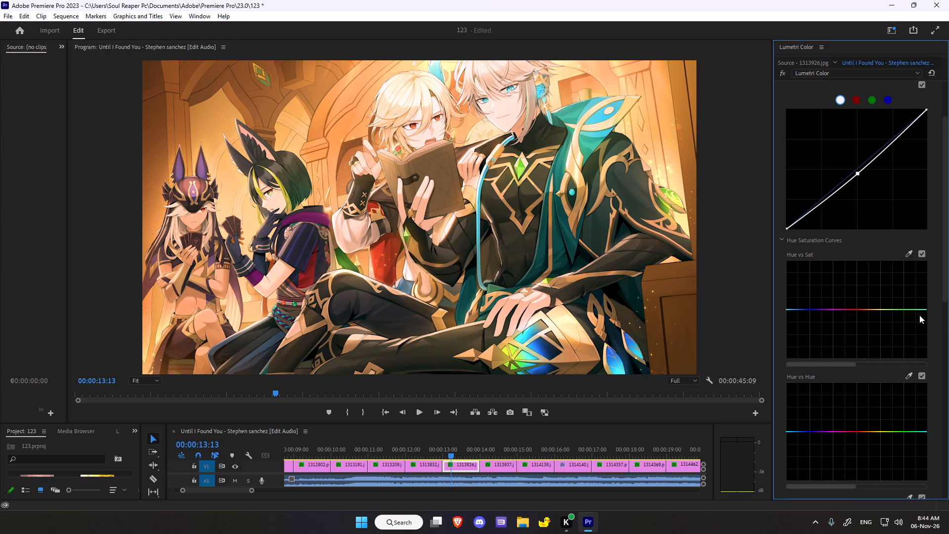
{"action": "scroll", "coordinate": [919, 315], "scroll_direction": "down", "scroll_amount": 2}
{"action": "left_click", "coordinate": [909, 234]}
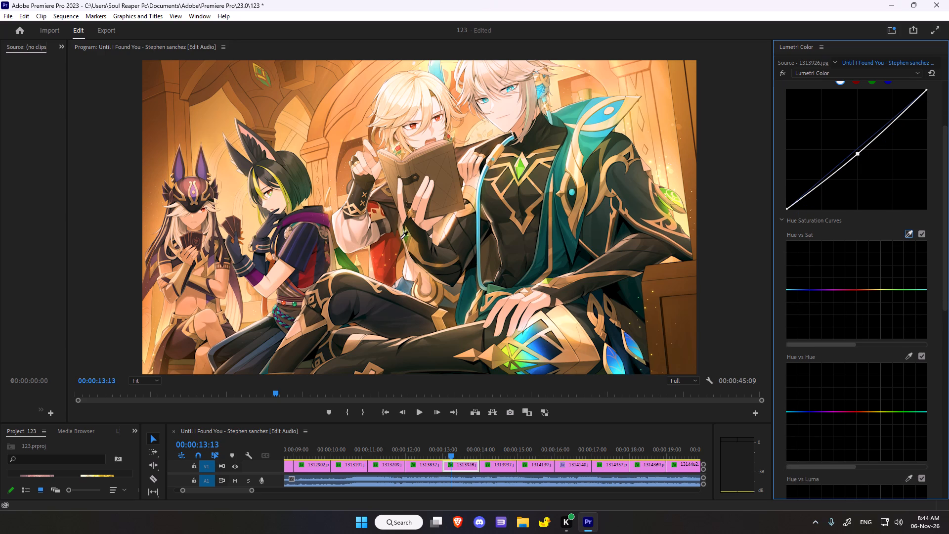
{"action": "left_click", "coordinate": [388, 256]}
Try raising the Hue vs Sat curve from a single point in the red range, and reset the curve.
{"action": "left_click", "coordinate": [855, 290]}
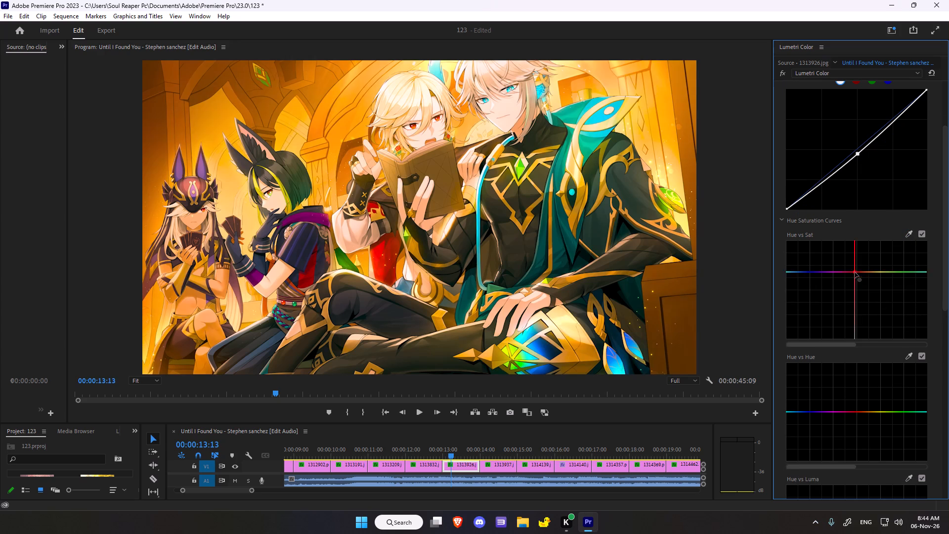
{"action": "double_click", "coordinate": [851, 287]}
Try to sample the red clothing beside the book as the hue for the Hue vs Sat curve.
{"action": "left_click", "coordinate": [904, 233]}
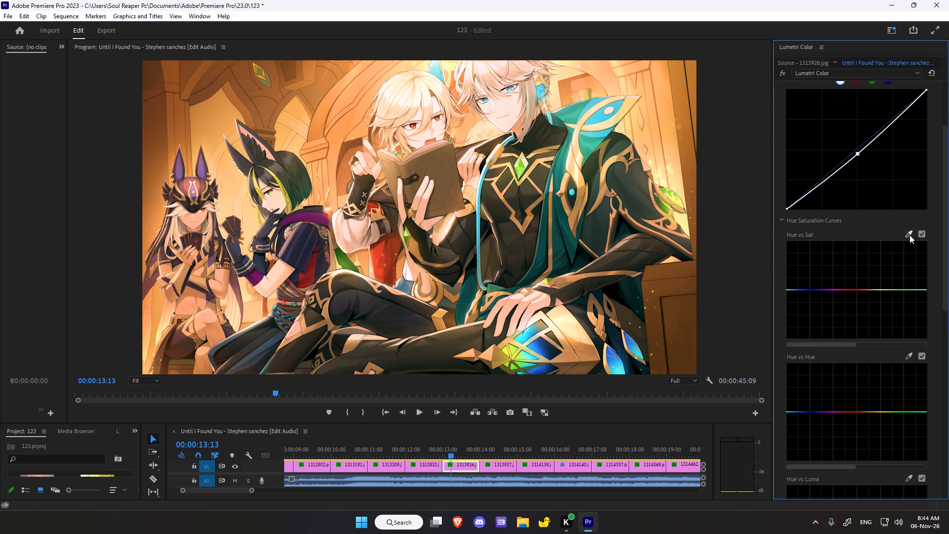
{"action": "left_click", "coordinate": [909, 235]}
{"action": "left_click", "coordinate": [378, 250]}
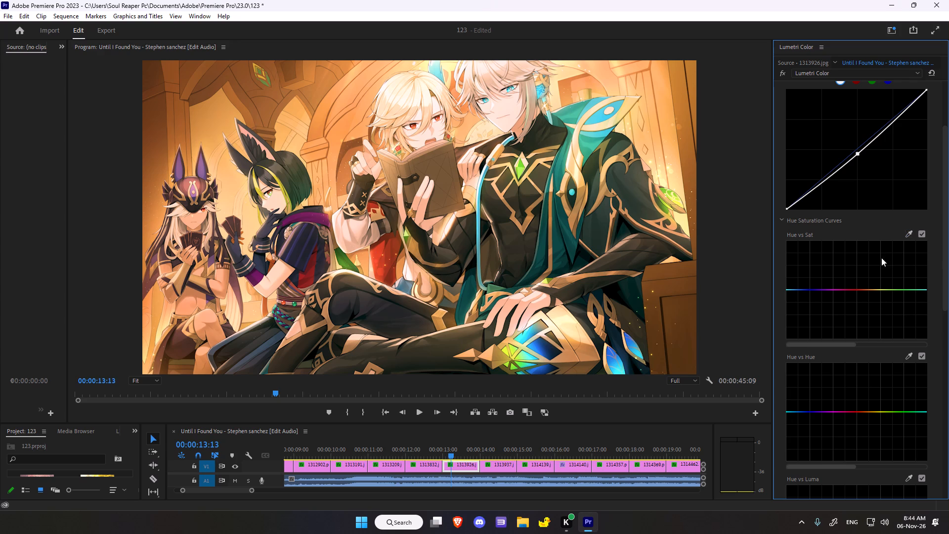
Add three points from magenta to red on the Hue vs Sat curve and raise the middle one slightly to boost saturation.
{"action": "left_click", "coordinate": [849, 291]}
{"action": "left_click", "coordinate": [860, 290]}
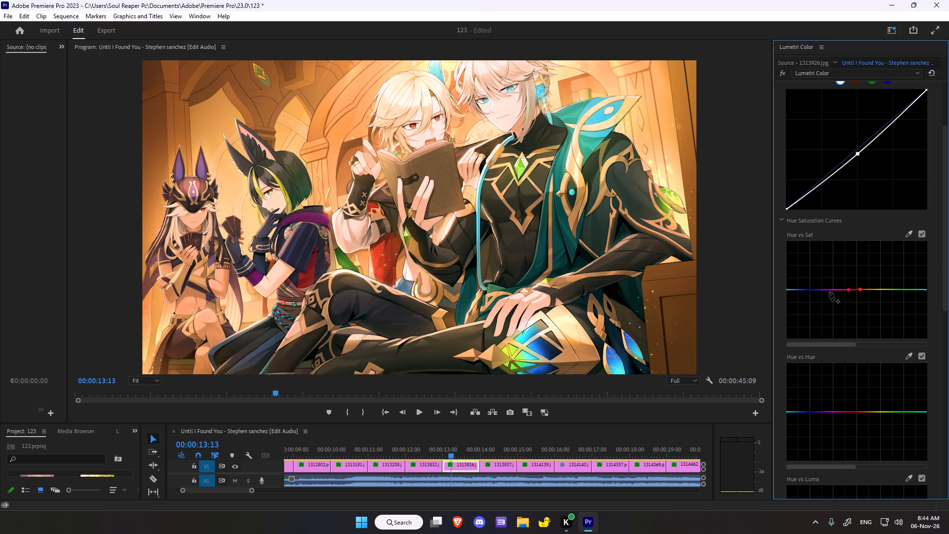
{"action": "left_click", "coordinate": [836, 291]}
{"action": "left_click_drag", "start_coordinate": [851, 292], "coordinate": [849, 286]}
{"action": "left_click_drag", "start_coordinate": [849, 286], "coordinate": [847, 282]}
Sample the large gem on the leg for the Hue vs Hue curve and raise the middle yellow point slightly.
{"action": "scroll", "coordinate": [940, 311], "scroll_direction": "down", "scroll_amount": 1}
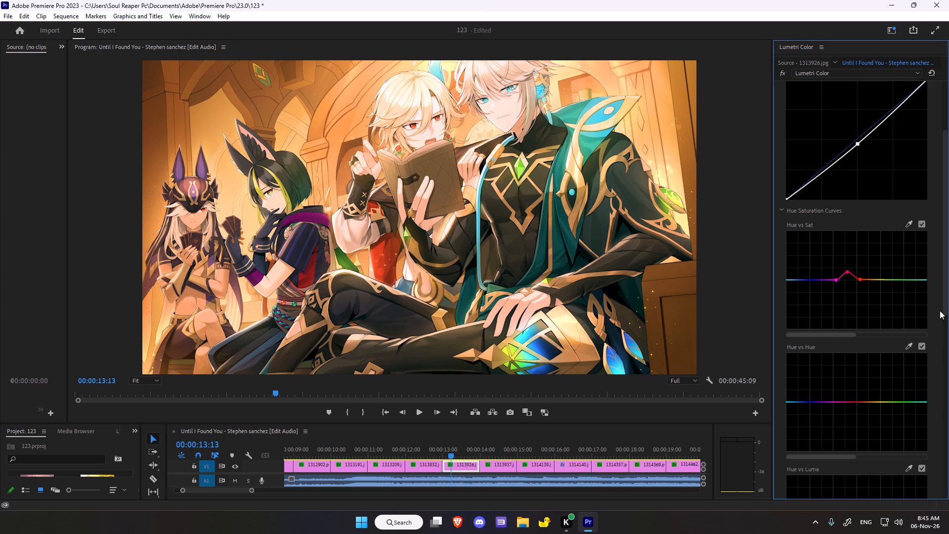
{"action": "scroll", "coordinate": [940, 311], "scroll_direction": "down", "scroll_amount": 1}
{"action": "left_click", "coordinate": [912, 334]}
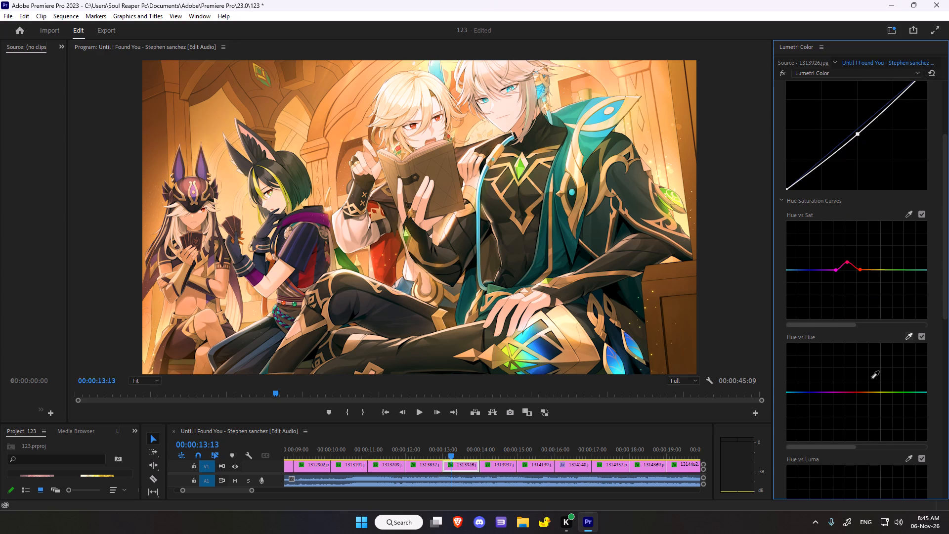
{"action": "left_click", "coordinate": [535, 353]}
{"action": "left_click_drag", "start_coordinate": [885, 393], "coordinate": [889, 407]}
{"action": "left_click_drag", "start_coordinate": [889, 407], "coordinate": [884, 378]}
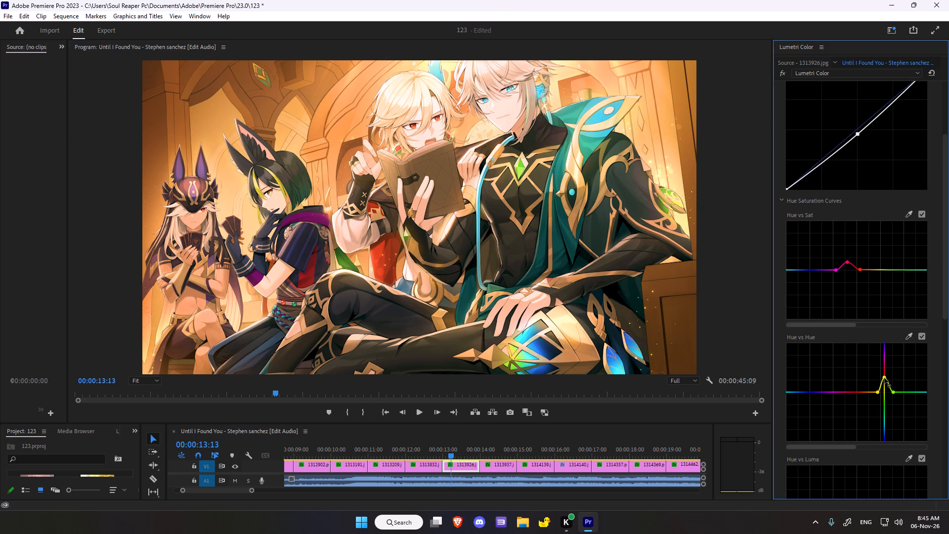
{"action": "left_click_drag", "start_coordinate": [884, 378], "coordinate": [885, 383]}
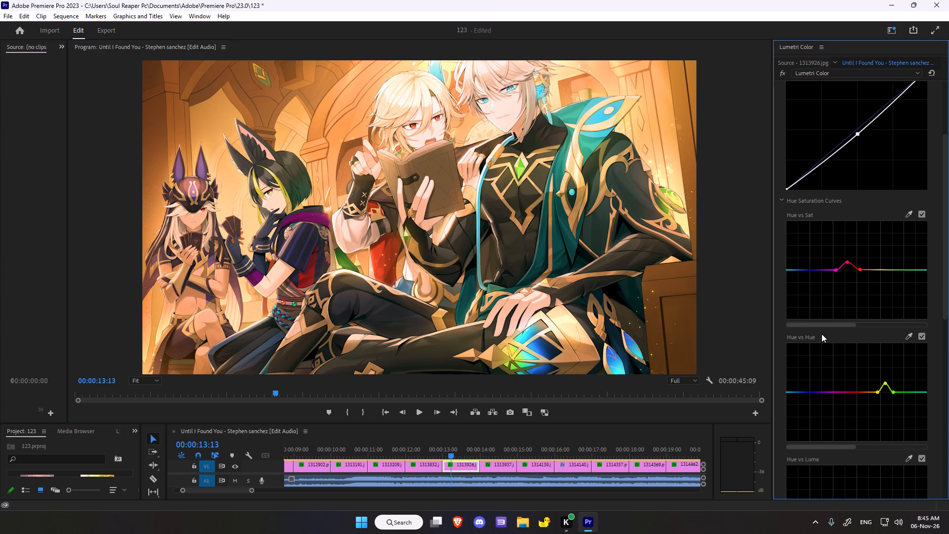
Sample the seated horned character's skin for the Hue vs Luma curve and raise the middle point into a peak near red.
{"action": "scroll", "coordinate": [821, 334], "scroll_direction": "down", "scroll_amount": 1}
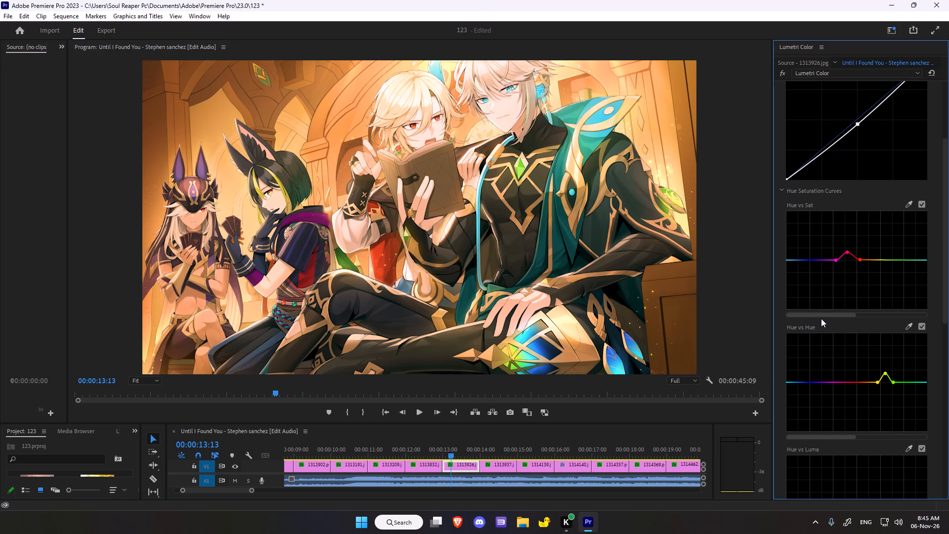
{"action": "scroll", "coordinate": [821, 318], "scroll_direction": "down", "scroll_amount": 1}
{"action": "scroll", "coordinate": [896, 326], "scroll_direction": "down", "scroll_amount": 3}
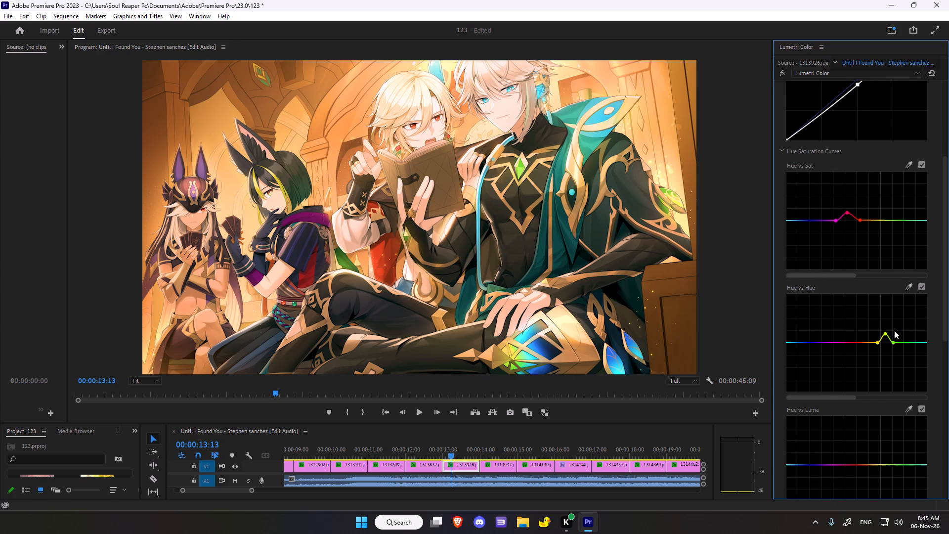
{"action": "scroll", "coordinate": [894, 330], "scroll_direction": "down", "scroll_amount": 2}
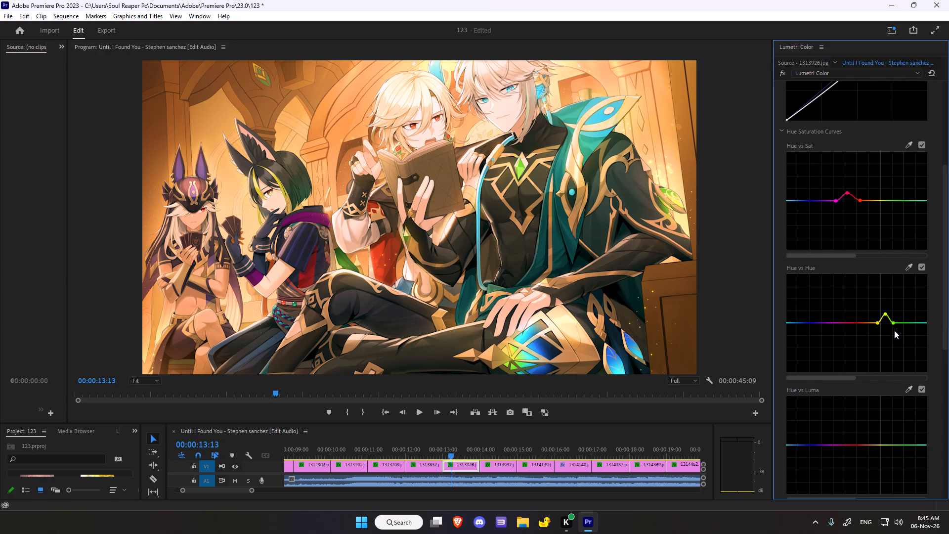
{"action": "scroll", "coordinate": [894, 330], "scroll_direction": "down", "scroll_amount": 1}
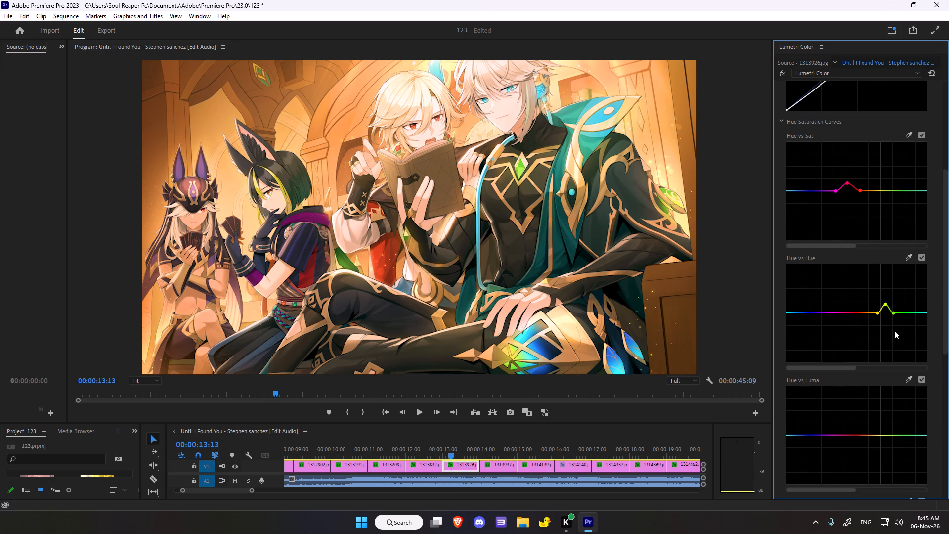
{"action": "scroll", "coordinate": [894, 330], "scroll_direction": "down", "scroll_amount": 1}
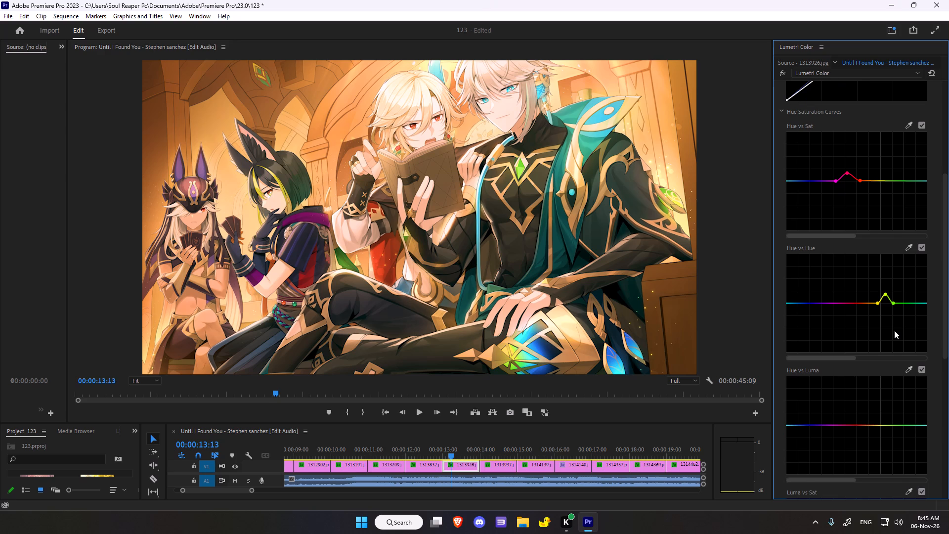
{"action": "scroll", "coordinate": [894, 330], "scroll_direction": "down", "scroll_amount": 2}
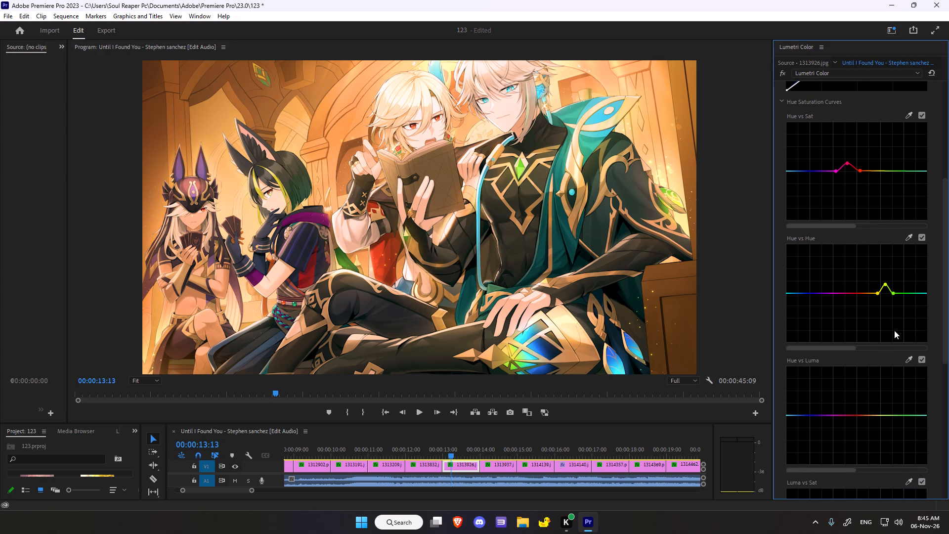
{"action": "scroll", "coordinate": [894, 330], "scroll_direction": "down", "scroll_amount": 1}
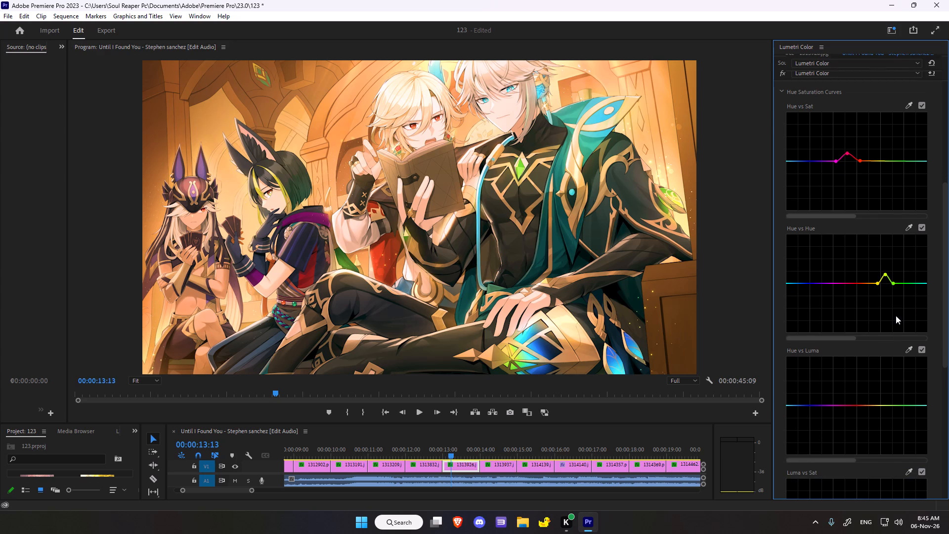
{"action": "scroll", "coordinate": [896, 315], "scroll_direction": "down", "scroll_amount": 4}
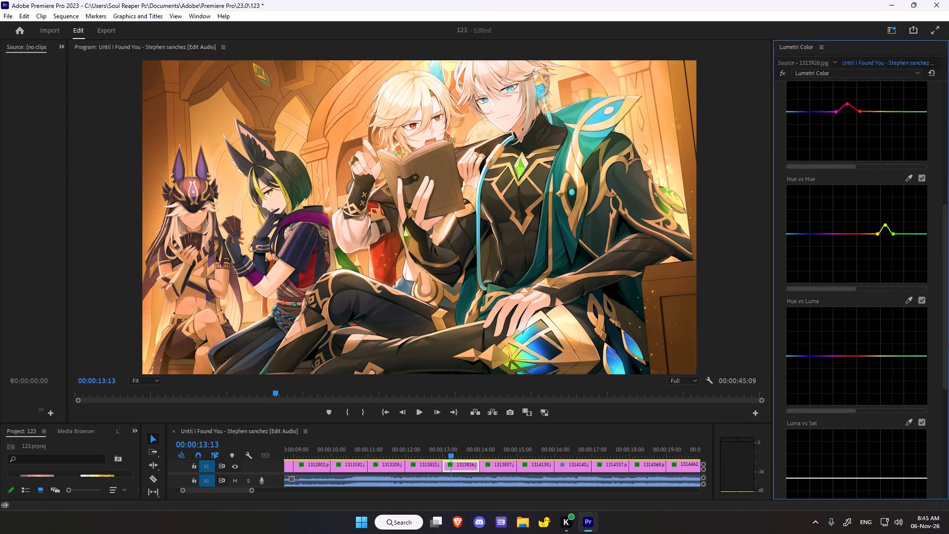
{"action": "left_click", "coordinate": [906, 302]}
{"action": "left_click", "coordinate": [190, 307]}
{"action": "left_click_drag", "start_coordinate": [862, 357], "coordinate": [864, 359]}
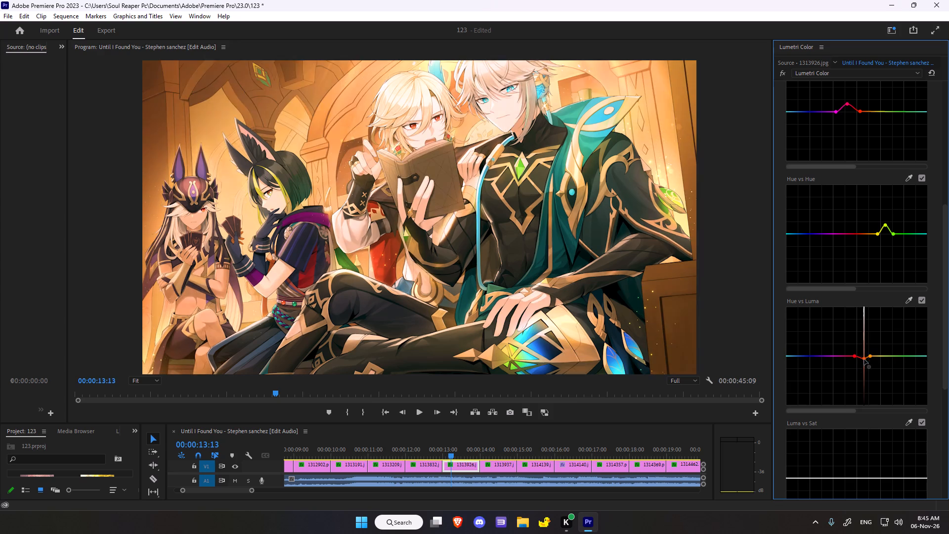
{"action": "left_click_drag", "start_coordinate": [864, 359], "coordinate": [863, 351]}
{"action": "left_click_drag", "start_coordinate": [863, 351], "coordinate": [858, 343]}
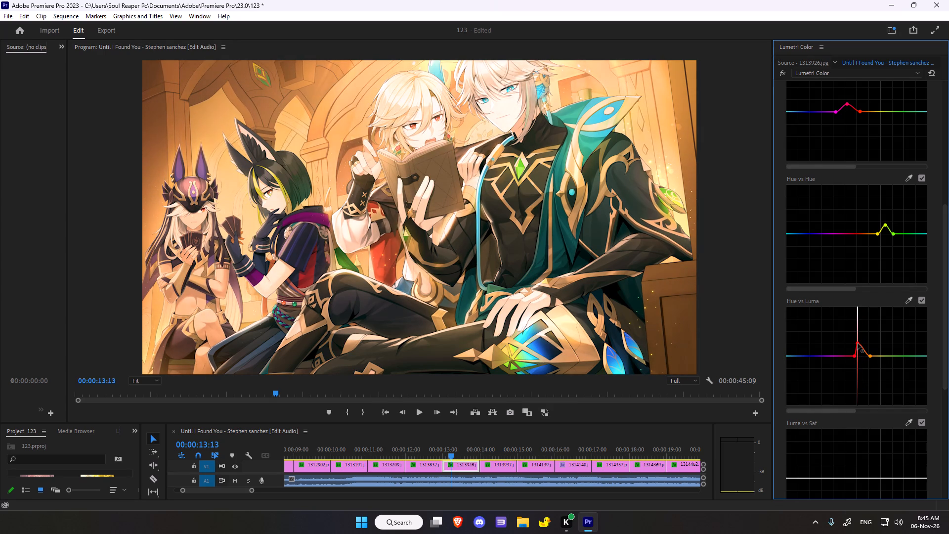
{"action": "left_click_drag", "start_coordinate": [858, 343], "coordinate": [858, 341]}
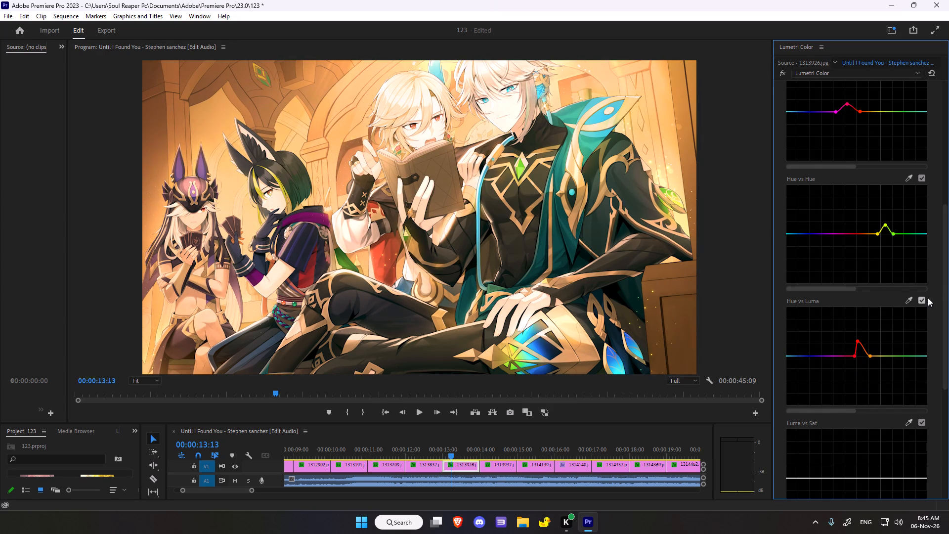
Switch the Hue vs Luma curve off and on to compare the image with and without it.
{"action": "left_click", "coordinate": [917, 300]}
{"action": "left_click", "coordinate": [922, 301]}
{"action": "left_click", "coordinate": [922, 301]}
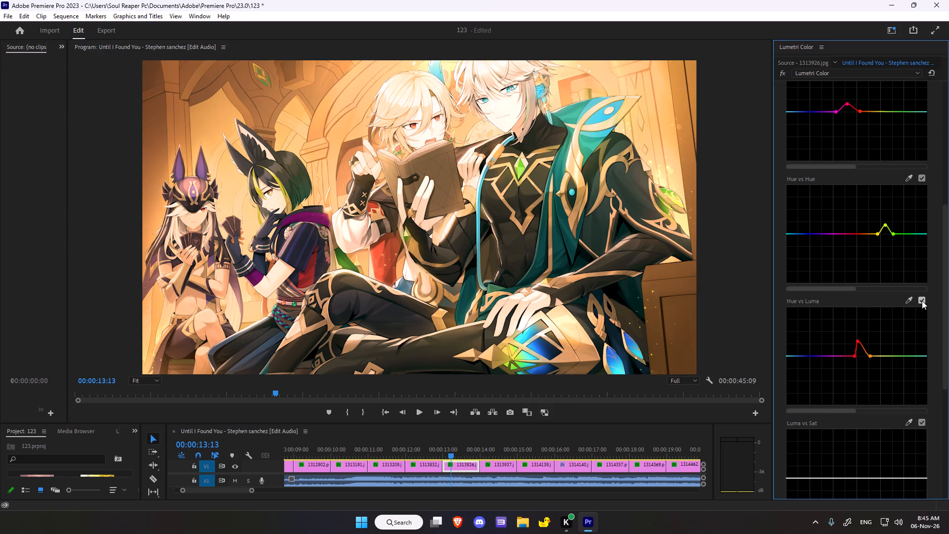
{"action": "double_click", "coordinate": [922, 301]}
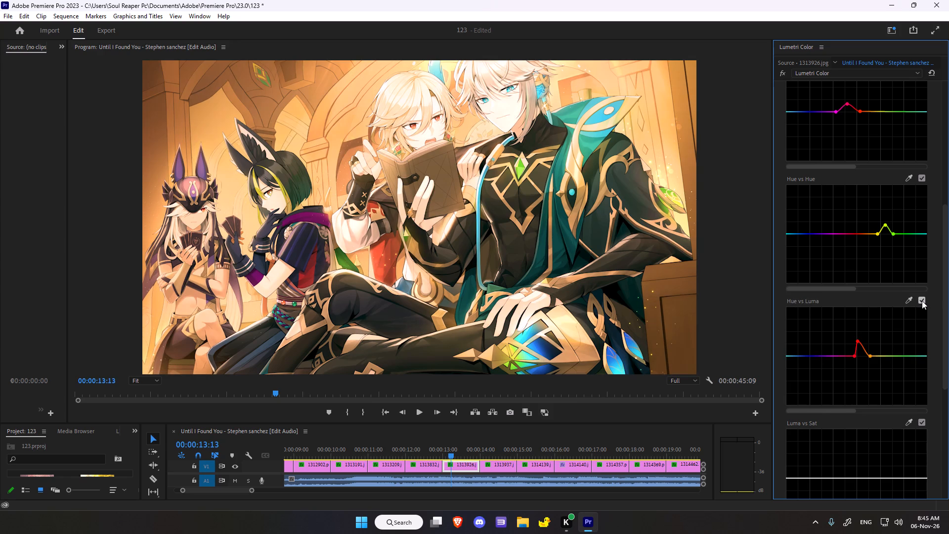
{"action": "left_click", "coordinate": [922, 301]}
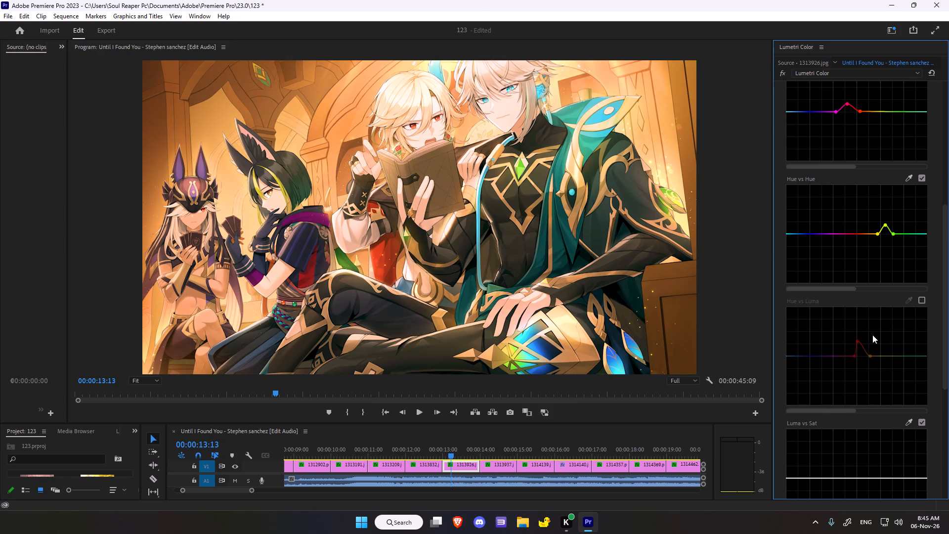
Re-enable the Hue vs Luma curve and lower its peak to a slight lift centred in the red-orange range.
{"action": "left_click_drag", "start_coordinate": [857, 340], "coordinate": [863, 345]}
{"action": "left_click", "coordinate": [924, 299]}
{"action": "left_click_drag", "start_coordinate": [860, 341], "coordinate": [863, 350]}
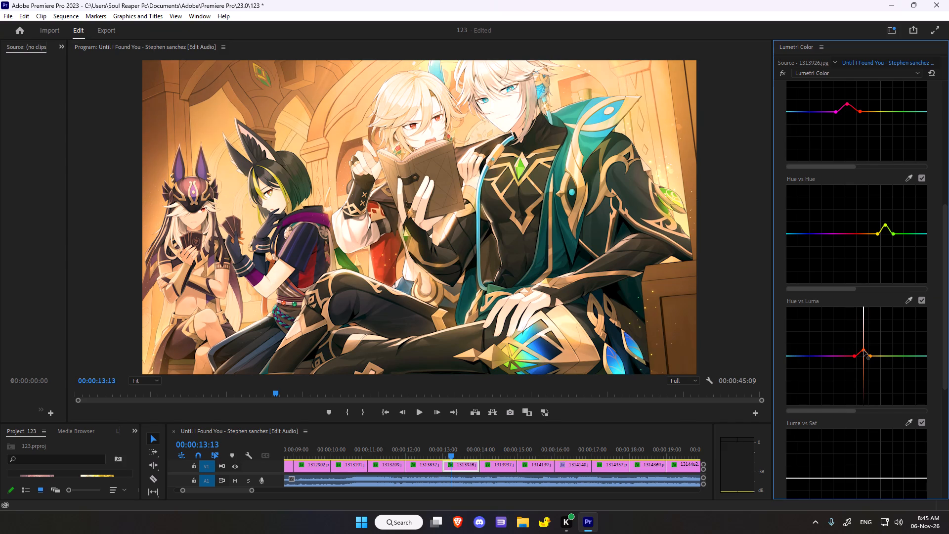
{"action": "left_click_drag", "start_coordinate": [863, 350], "coordinate": [862, 352]}
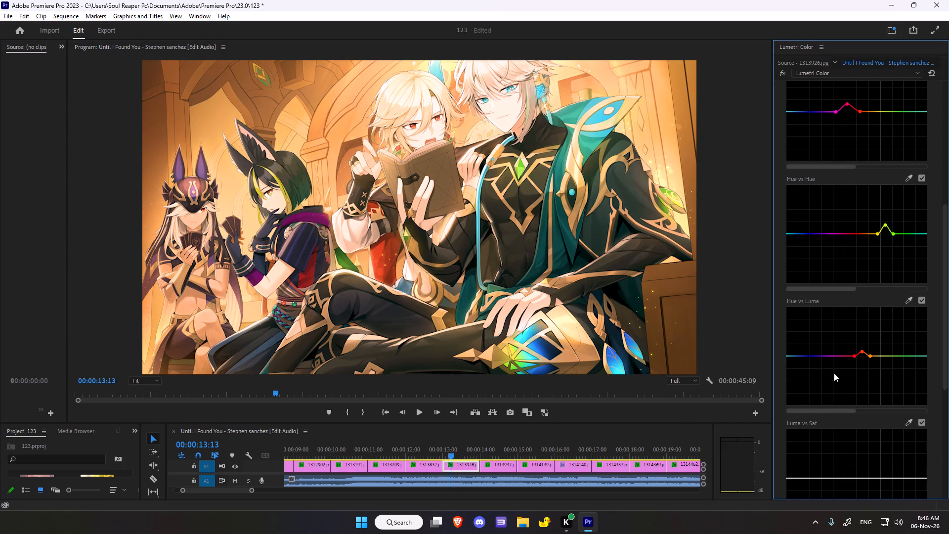
Sample the dark area at the black-haired character's waist for the Luma vs Sat curve and lower the middle point into a deep, narrow dip.
{"action": "scroll", "coordinate": [840, 356], "scroll_direction": "down", "scroll_amount": 9}
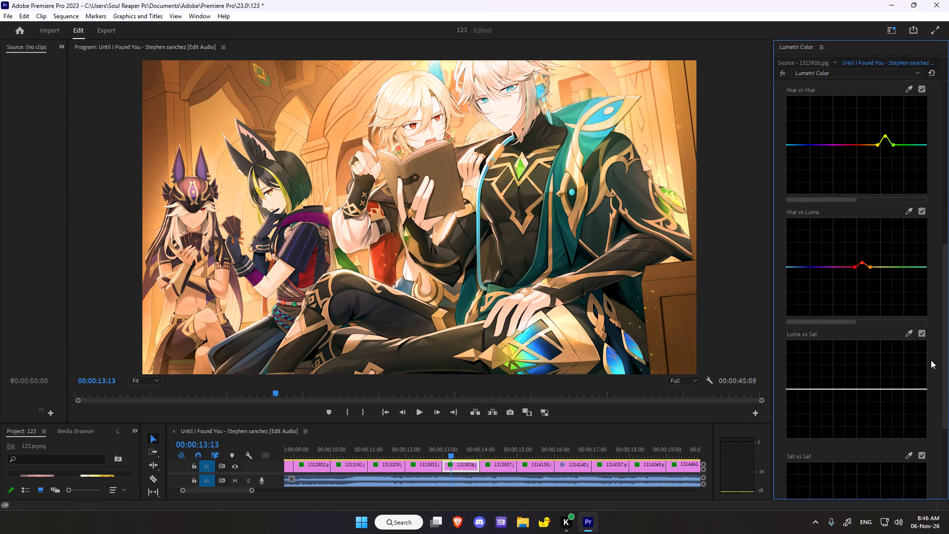
{"action": "left_click", "coordinate": [908, 339]}
{"action": "left_click", "coordinate": [909, 336]}
{"action": "left_click", "coordinate": [282, 314]}
{"action": "left_click_drag", "start_coordinate": [807, 390], "coordinate": [801, 409]}
{"action": "left_click_drag", "start_coordinate": [801, 409], "coordinate": [804, 415]}
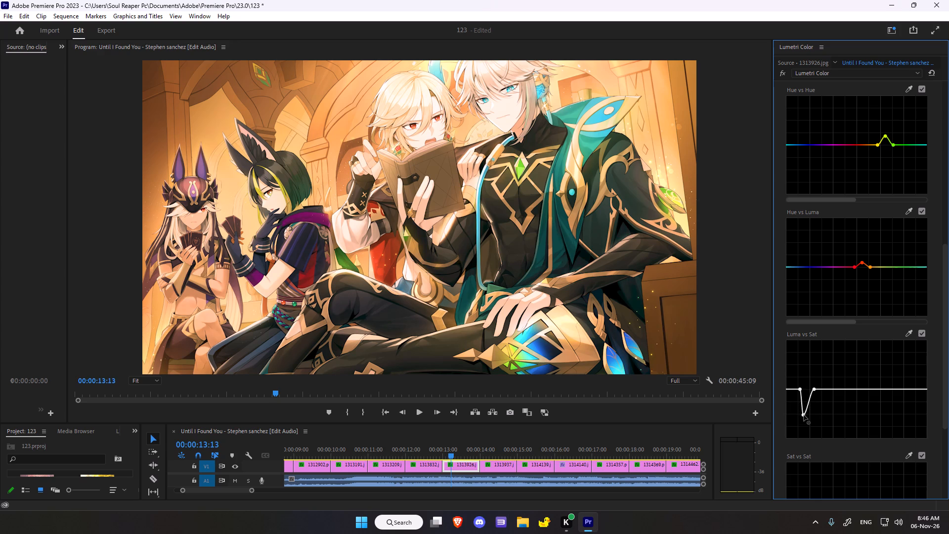
{"action": "left_click_drag", "start_coordinate": [804, 415], "coordinate": [805, 416]}
{"action": "left_click_drag", "start_coordinate": [805, 416], "coordinate": [807, 424]}
Sample the small blue gem on the coat hem for the Sat vs Sat curve and raise the middle point into a tall peak.
{"action": "scroll", "coordinate": [870, 413], "scroll_direction": "down", "scroll_amount": 3}
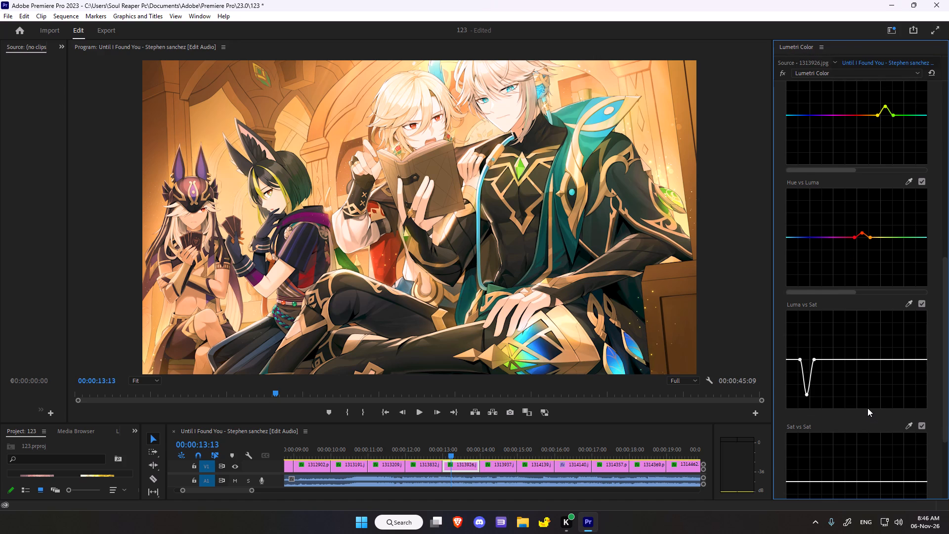
{"action": "scroll", "coordinate": [867, 408], "scroll_direction": "down", "scroll_amount": 2}
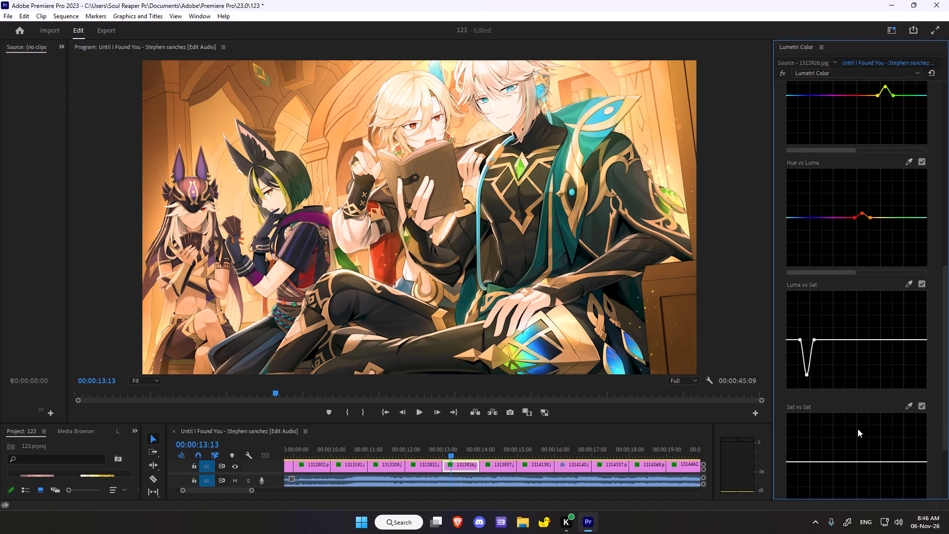
{"action": "scroll", "coordinate": [857, 431], "scroll_direction": "down", "scroll_amount": 1}
{"action": "left_click", "coordinate": [908, 397]}
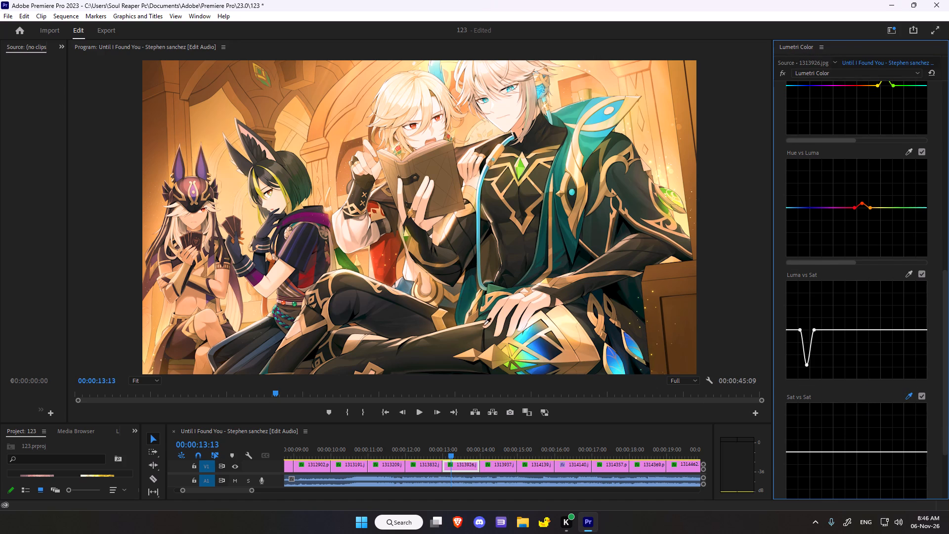
{"action": "left_click", "coordinate": [609, 353]}
{"action": "scroll", "coordinate": [852, 417], "scroll_direction": "down", "scroll_amount": 5}
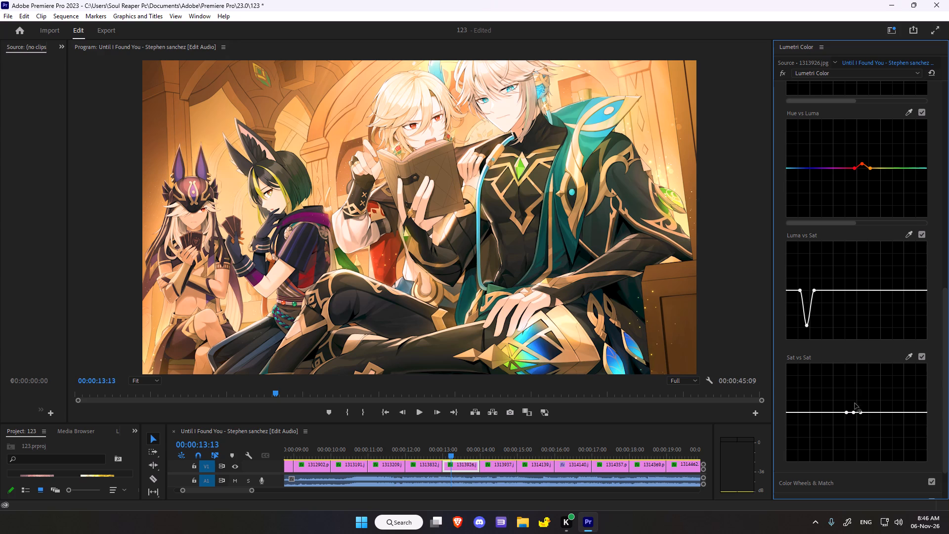
{"action": "left_click_drag", "start_coordinate": [854, 404], "coordinate": [847, 400]}
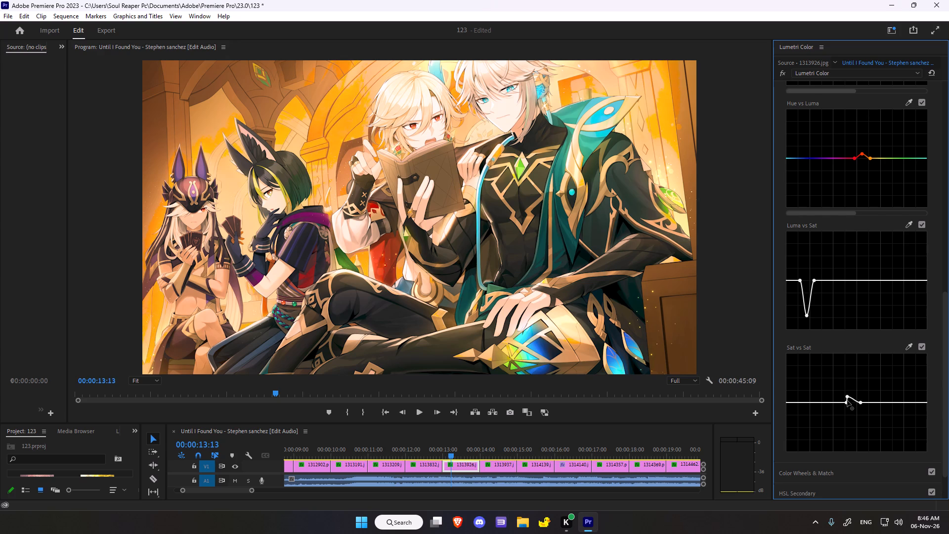
{"action": "left_click_drag", "start_coordinate": [847, 400], "coordinate": [846, 378]}
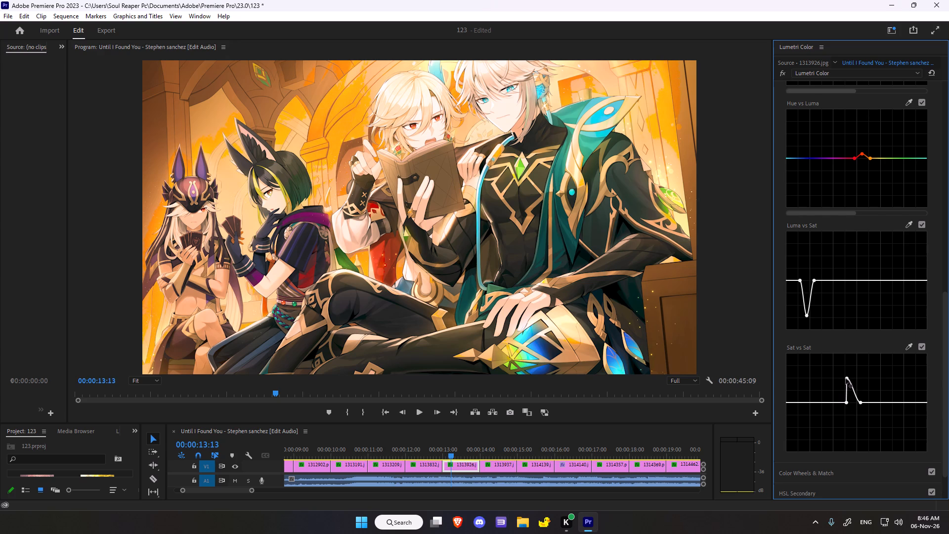
In Color Wheels & Match, make very slight adjustments to the Midtones and Shadows wheels, keeping both markers near the centre.
{"action": "scroll", "coordinate": [858, 436], "scroll_direction": "down", "scroll_amount": 2}
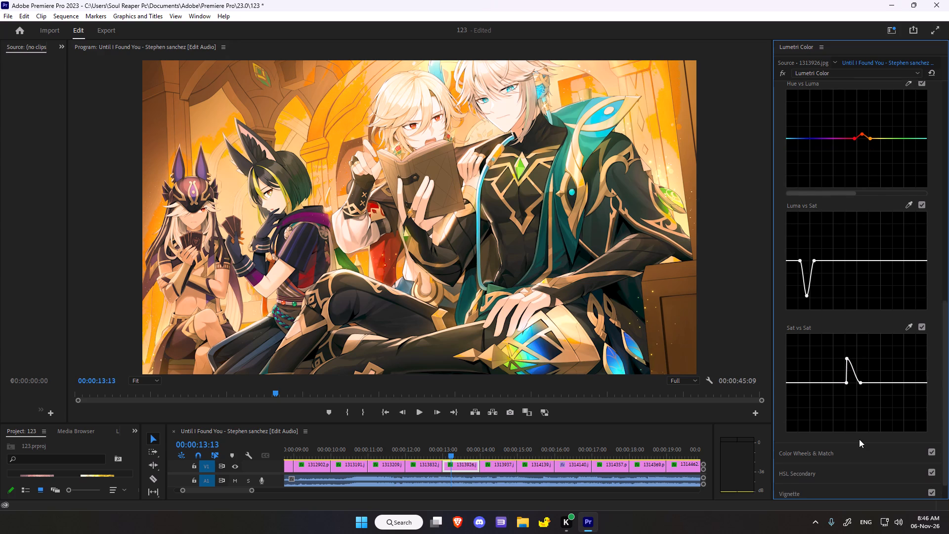
{"action": "scroll", "coordinate": [859, 439], "scroll_direction": "down", "scroll_amount": 5}
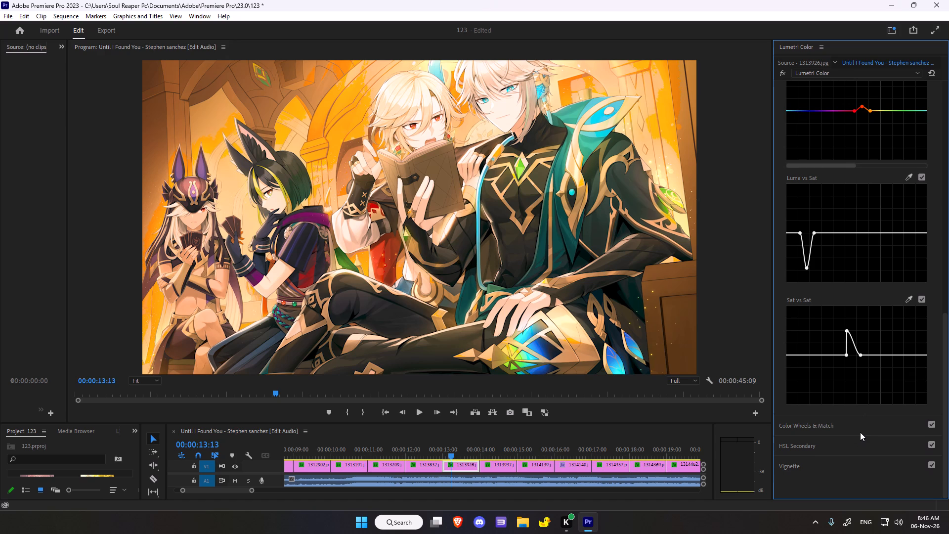
{"action": "scroll", "coordinate": [860, 432], "scroll_direction": "down", "scroll_amount": 1}
{"action": "left_click", "coordinate": [806, 429]}
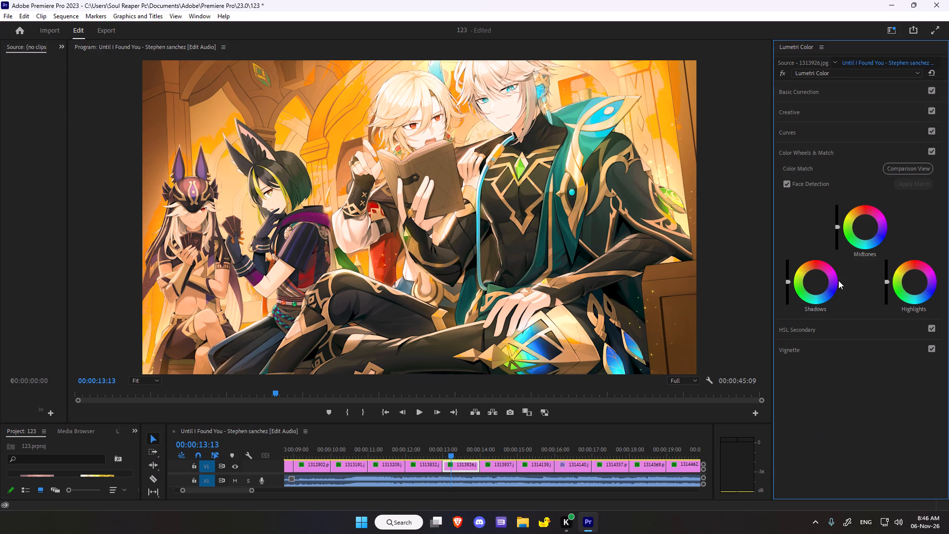
{"action": "left_click_drag", "start_coordinate": [864, 228], "coordinate": [853, 195]}
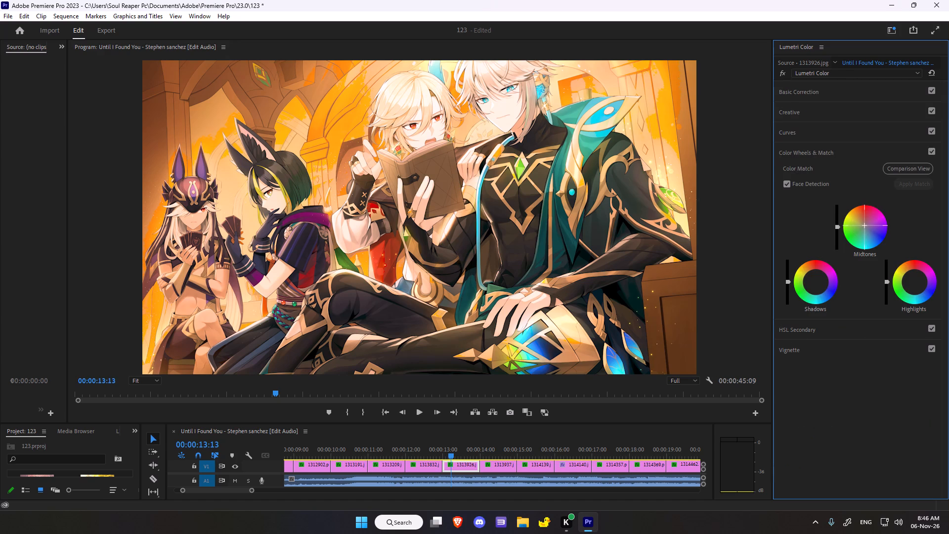
{"action": "left_click_drag", "start_coordinate": [853, 195], "coordinate": [860, 246]}
{"action": "left_click_drag", "start_coordinate": [814, 280], "coordinate": [831, 282]}
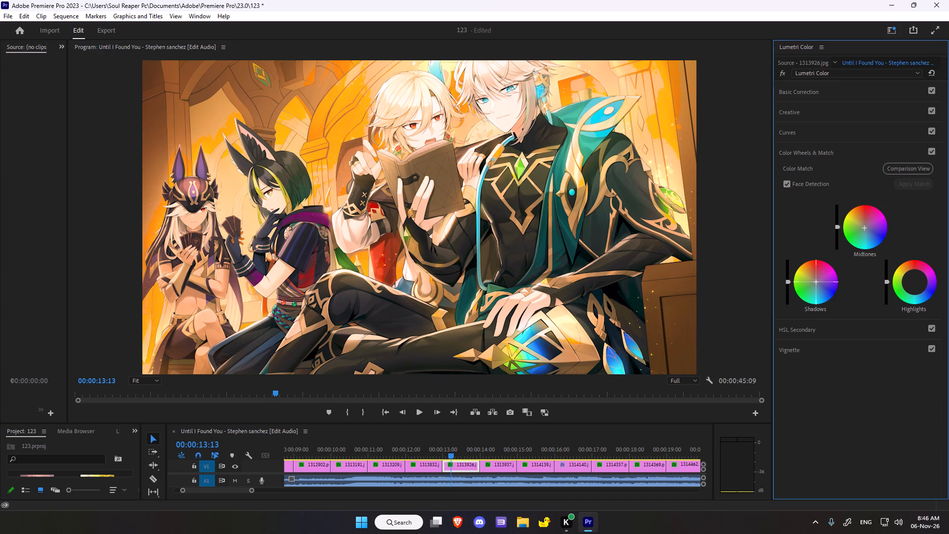
{"action": "left_click_drag", "start_coordinate": [831, 282], "coordinate": [827, 287]}
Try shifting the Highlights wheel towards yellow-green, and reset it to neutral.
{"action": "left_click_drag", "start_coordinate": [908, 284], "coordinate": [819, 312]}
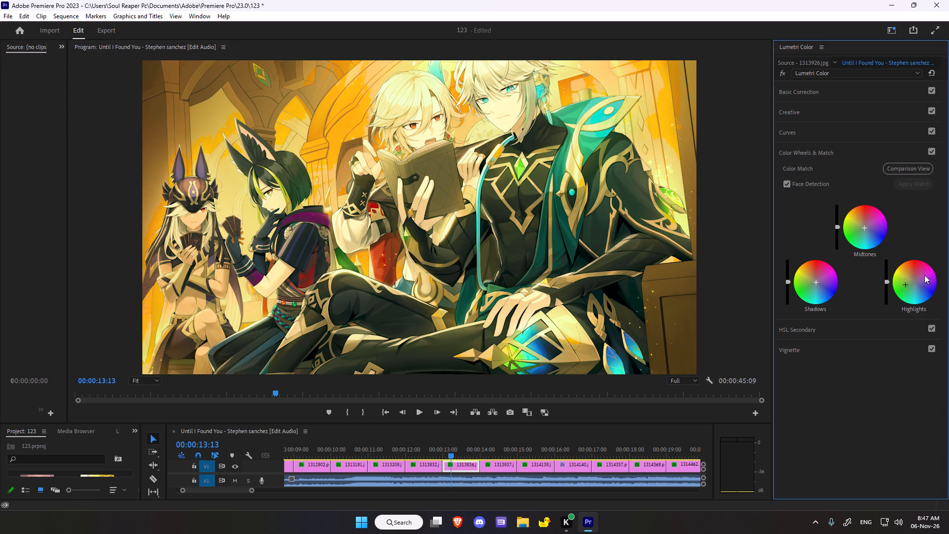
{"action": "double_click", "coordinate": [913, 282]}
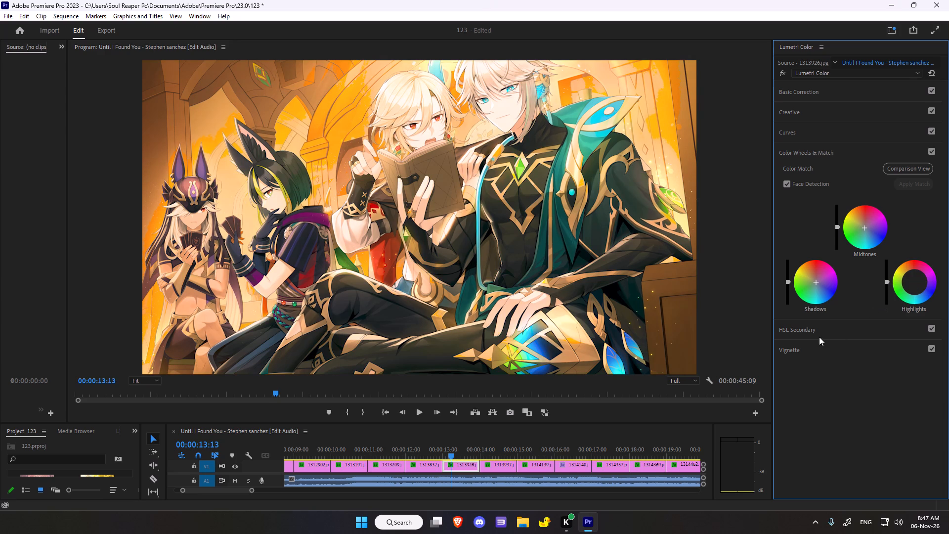
In HSL Secondary, nudge the Correction colour wheel very slightly off its centre.
{"action": "left_click", "coordinate": [804, 331]}
{"action": "scroll", "coordinate": [889, 313], "scroll_direction": "down", "scroll_amount": 4}
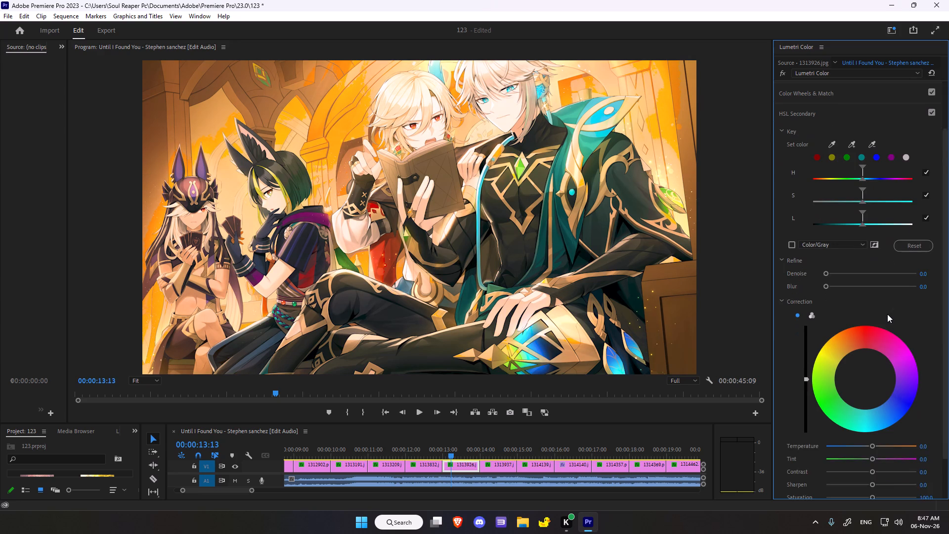
{"action": "scroll", "coordinate": [887, 314], "scroll_direction": "down", "scroll_amount": 12}
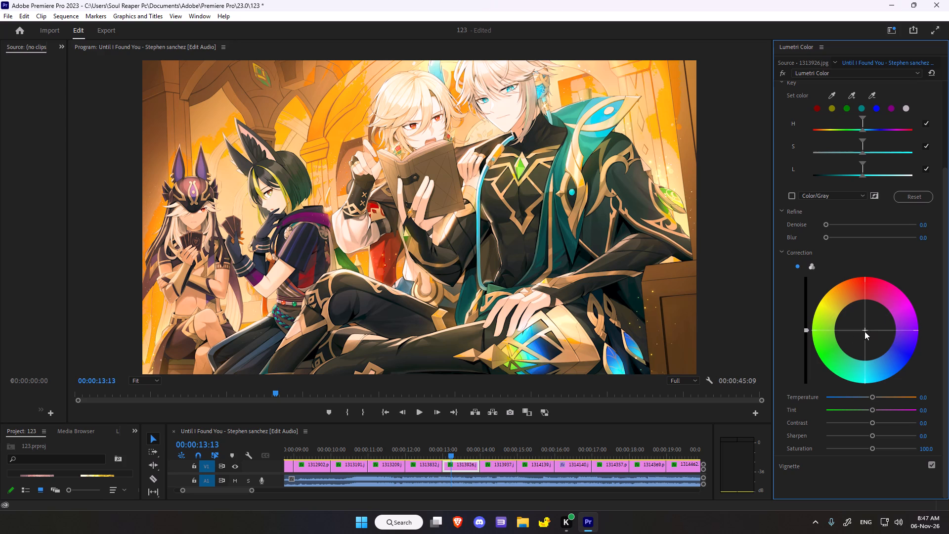
{"action": "left_click_drag", "start_coordinate": [863, 332], "coordinate": [860, 337]}
{"action": "scroll", "coordinate": [861, 318], "scroll_direction": "down", "scroll_amount": 4}
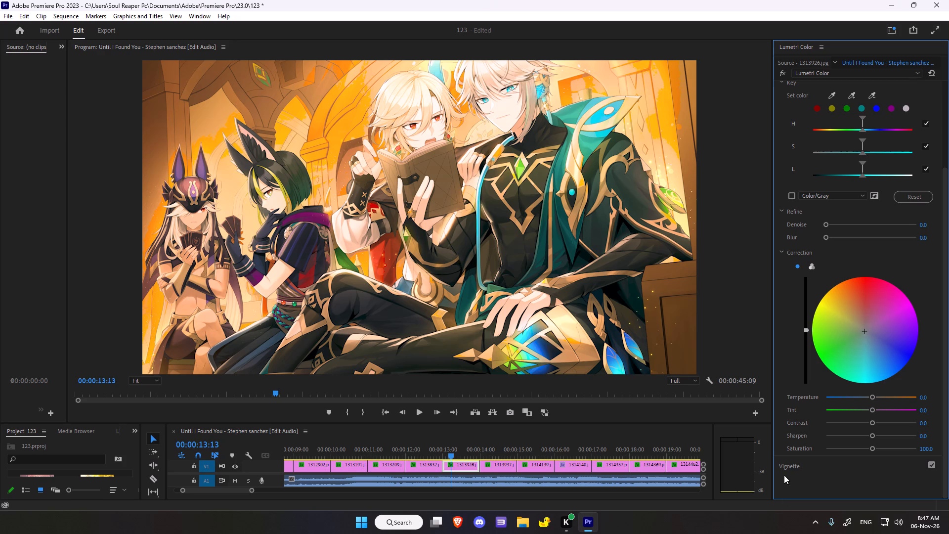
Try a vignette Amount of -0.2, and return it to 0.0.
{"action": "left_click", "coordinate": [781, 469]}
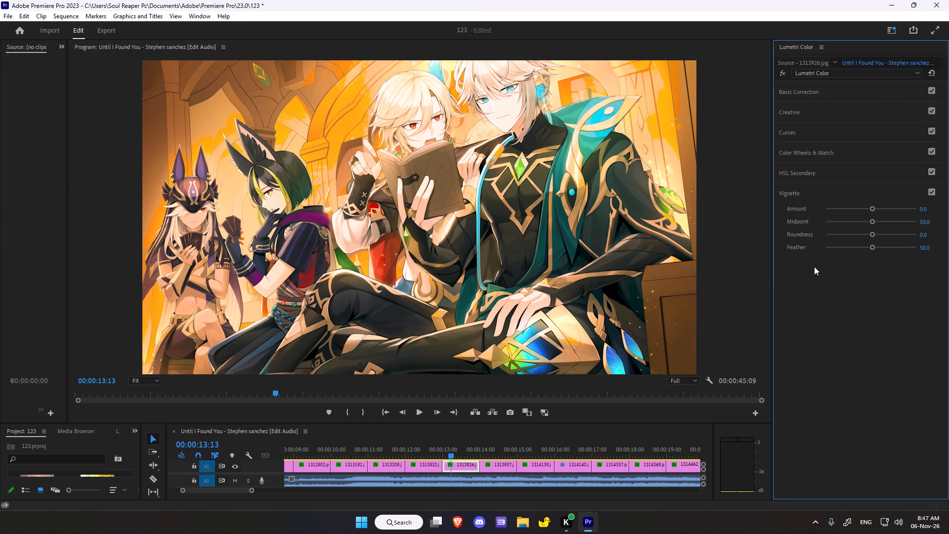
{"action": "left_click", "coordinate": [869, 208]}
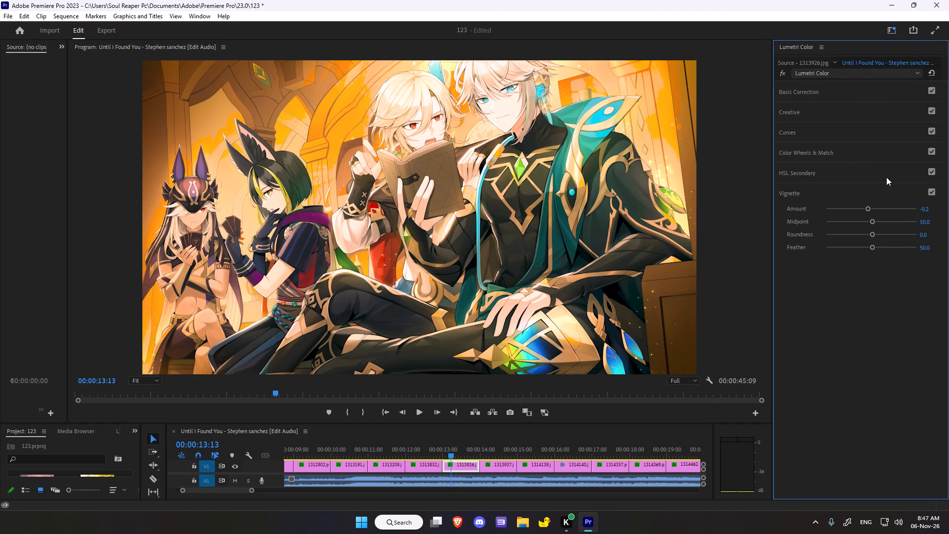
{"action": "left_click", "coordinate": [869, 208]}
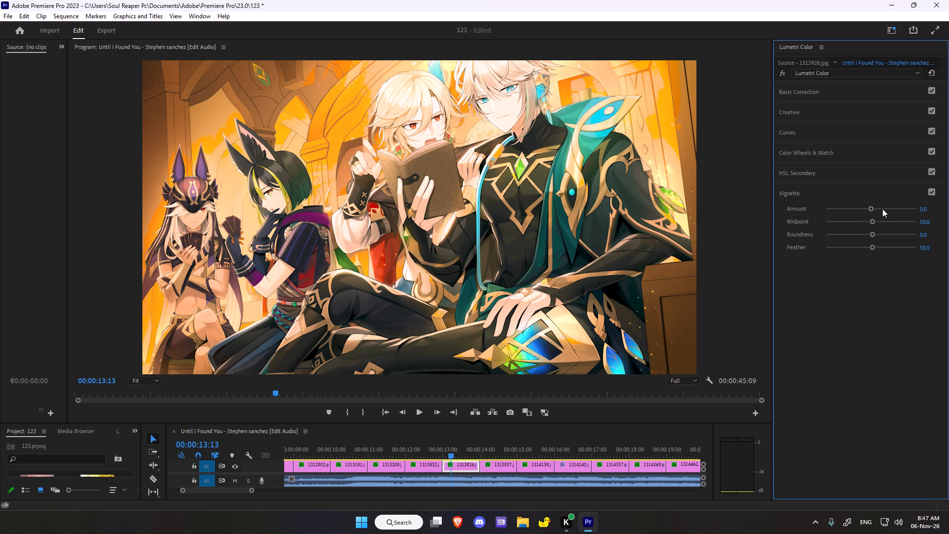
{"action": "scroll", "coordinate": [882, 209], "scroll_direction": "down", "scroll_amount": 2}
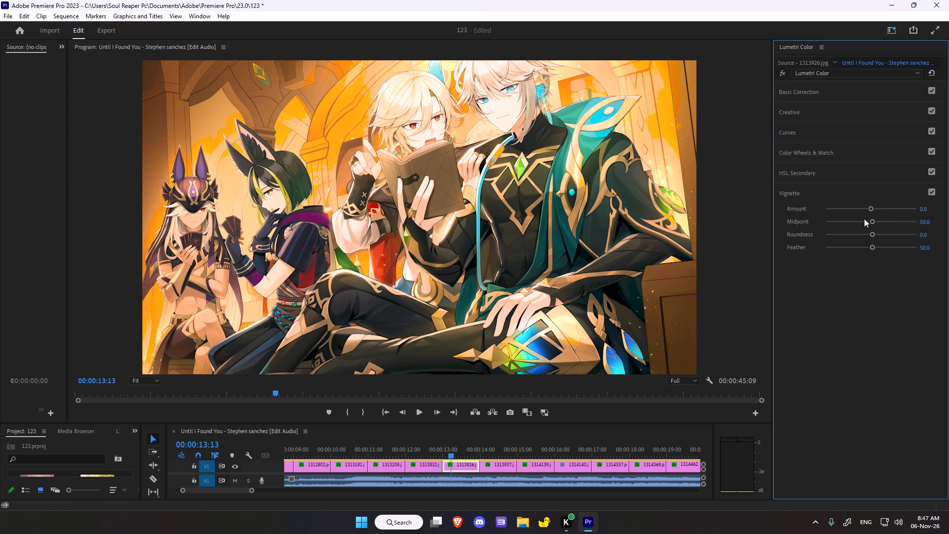
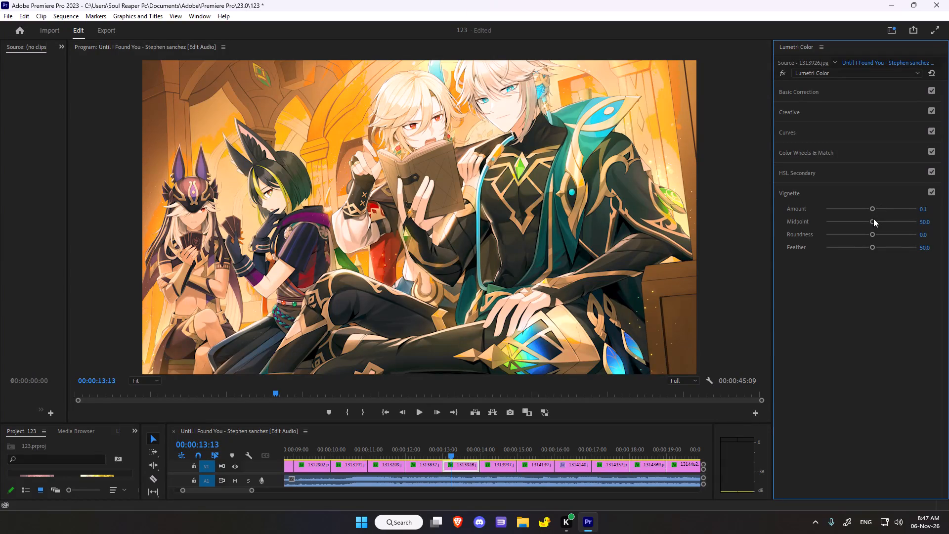
Set the vignette Midpoint to 38.6, Roundness to -10.9 and Feather to 48.9.
{"action": "left_click_drag", "start_coordinate": [873, 219], "coordinate": [860, 222]}
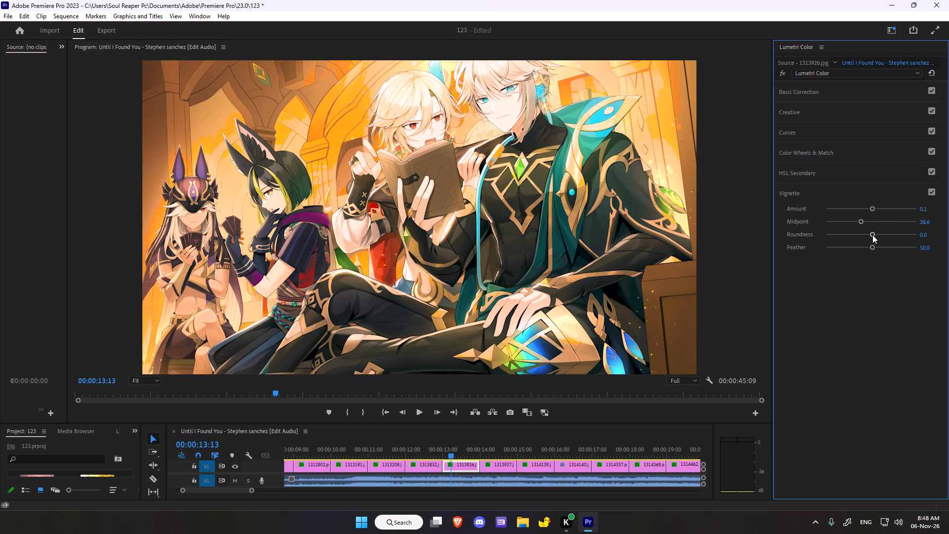
{"action": "left_click_drag", "start_coordinate": [872, 235], "coordinate": [860, 235]}
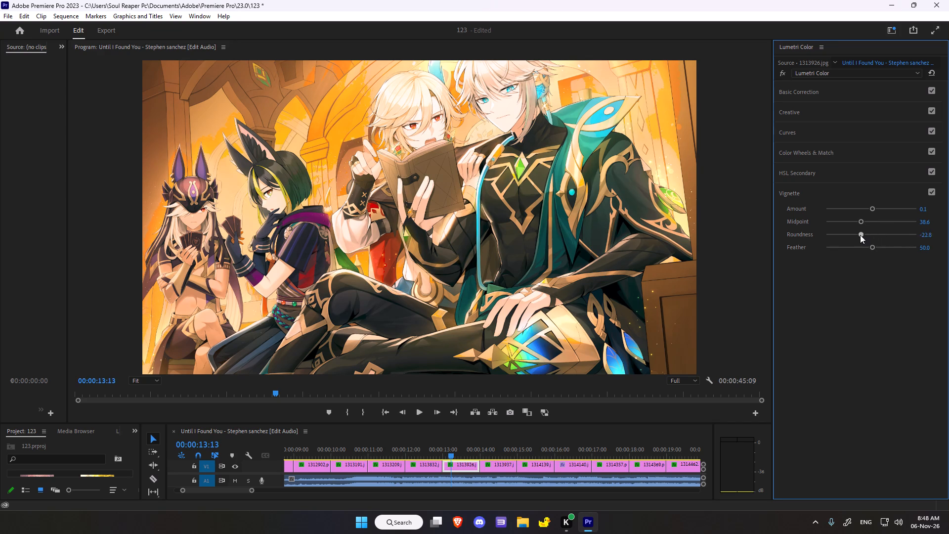
{"action": "left_click_drag", "start_coordinate": [860, 235], "coordinate": [865, 235]}
{"action": "left_click_drag", "start_coordinate": [875, 250], "coordinate": [871, 247]}
{"action": "left_click_drag", "start_coordinate": [871, 247], "coordinate": [869, 248]}
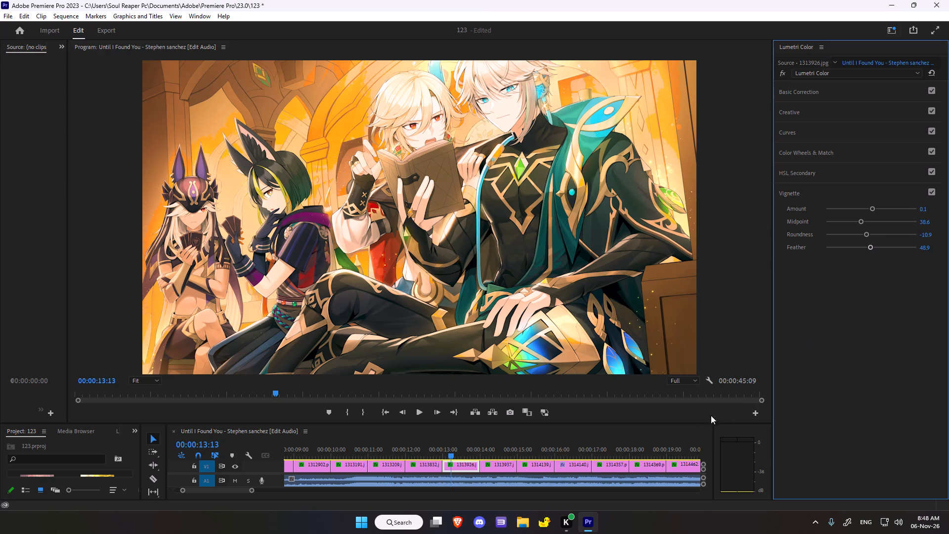
Move the playhead to 00:00:14:22 on the clip 1313937.jpg and reset all of its Lumetri Color settings.
{"action": "scroll", "coordinate": [602, 389], "scroll_direction": "down", "scroll_amount": 10}
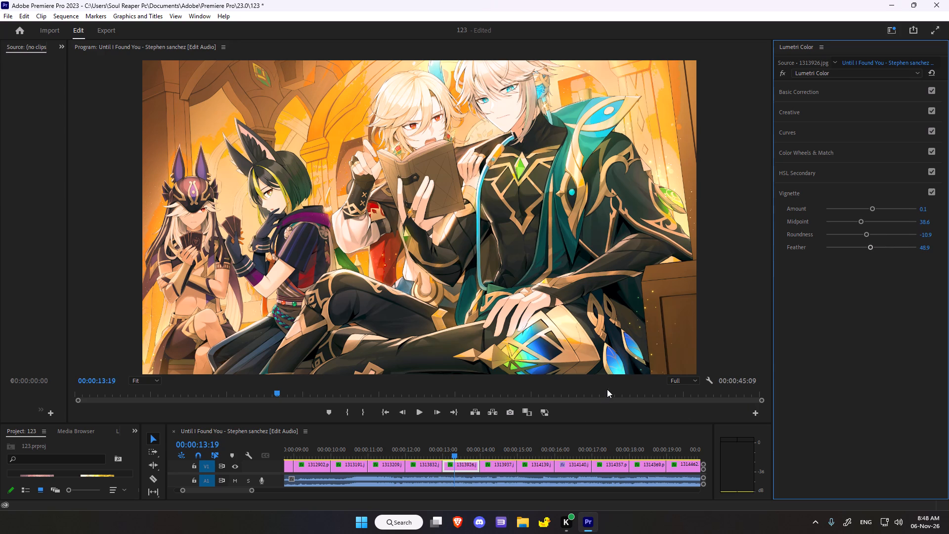
{"action": "scroll", "coordinate": [607, 389], "scroll_direction": "down", "scroll_amount": 20}
{"action": "scroll", "coordinate": [590, 387], "scroll_direction": "down", "scroll_amount": 7}
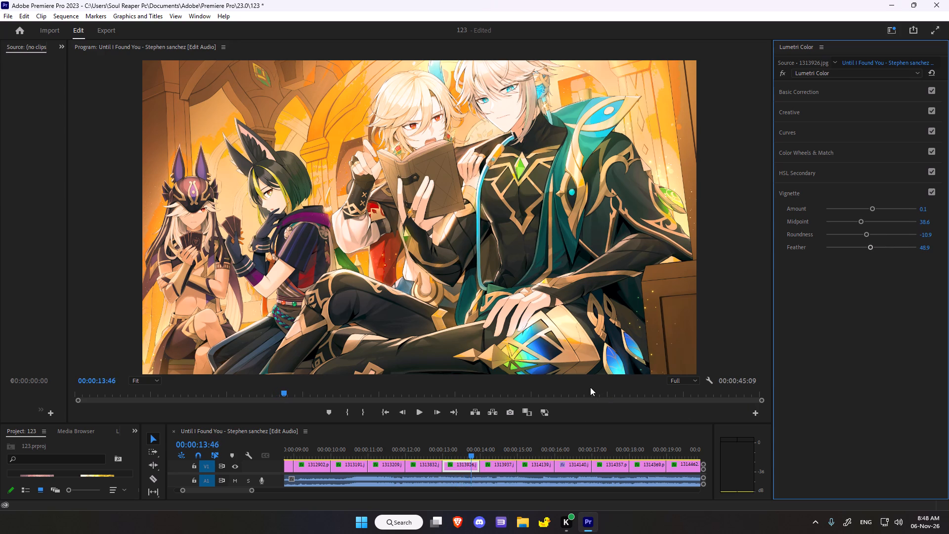
{"action": "scroll", "coordinate": [590, 387], "scroll_direction": "down", "scroll_amount": 18}
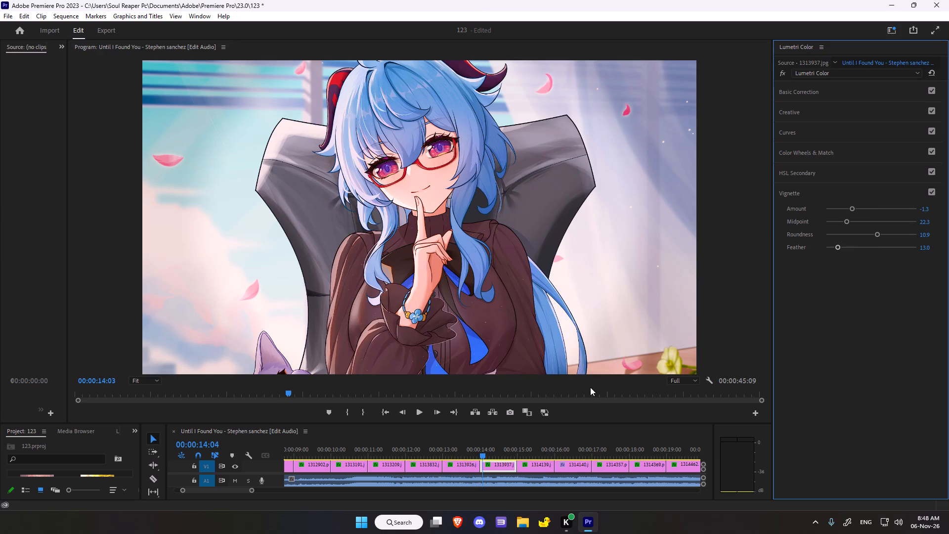
{"action": "scroll", "coordinate": [590, 387], "scroll_direction": "down", "scroll_amount": 14}
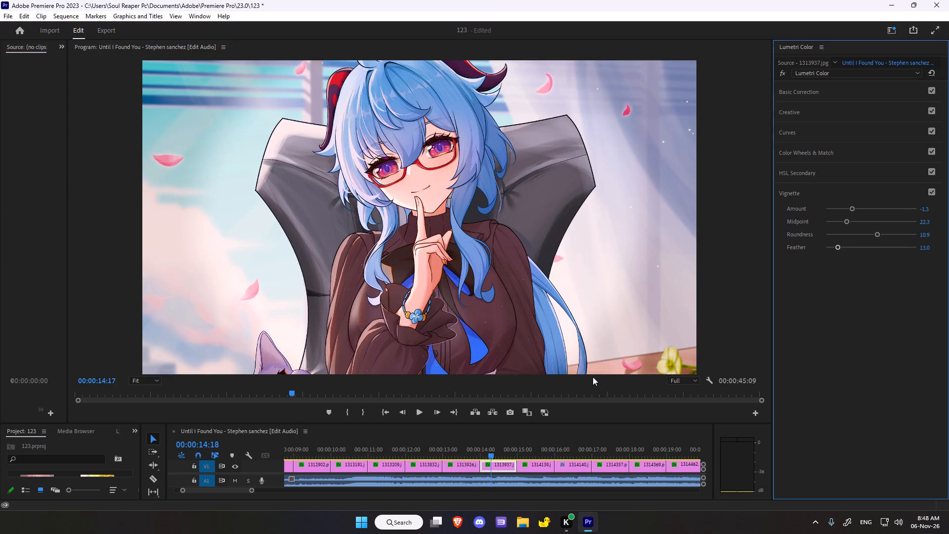
{"action": "scroll", "coordinate": [593, 377], "scroll_direction": "down", "scroll_amount": 4}
{"action": "left_click", "coordinate": [779, 73]}
{"action": "left_click", "coordinate": [779, 73]}
{"action": "left_click", "coordinate": [932, 74]}
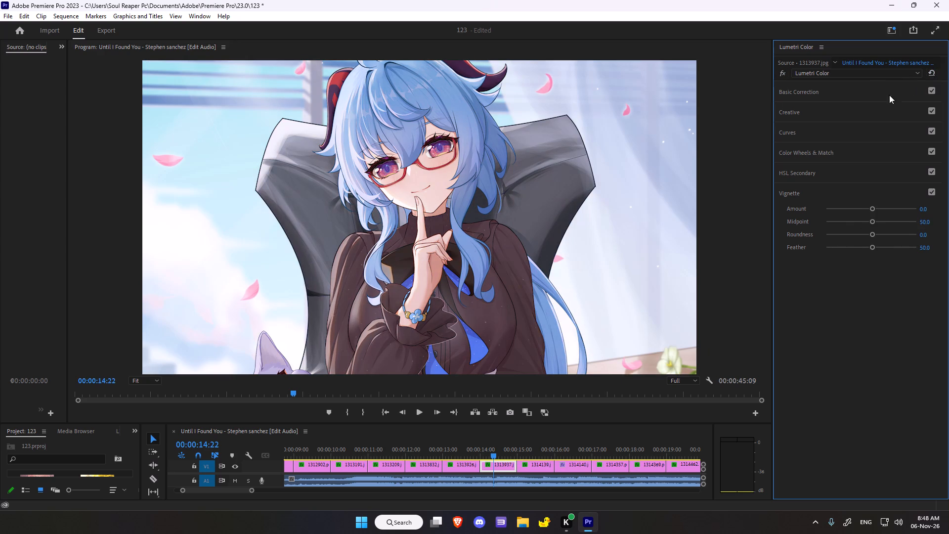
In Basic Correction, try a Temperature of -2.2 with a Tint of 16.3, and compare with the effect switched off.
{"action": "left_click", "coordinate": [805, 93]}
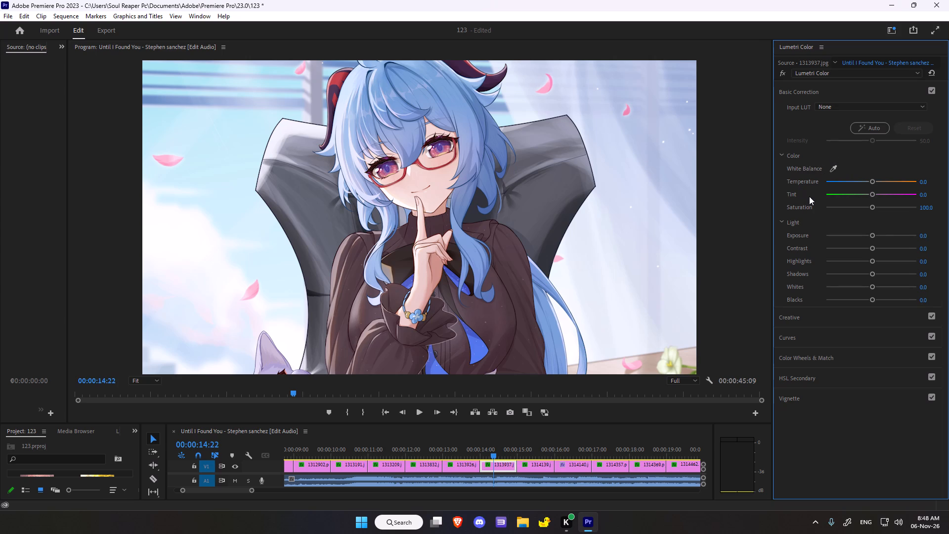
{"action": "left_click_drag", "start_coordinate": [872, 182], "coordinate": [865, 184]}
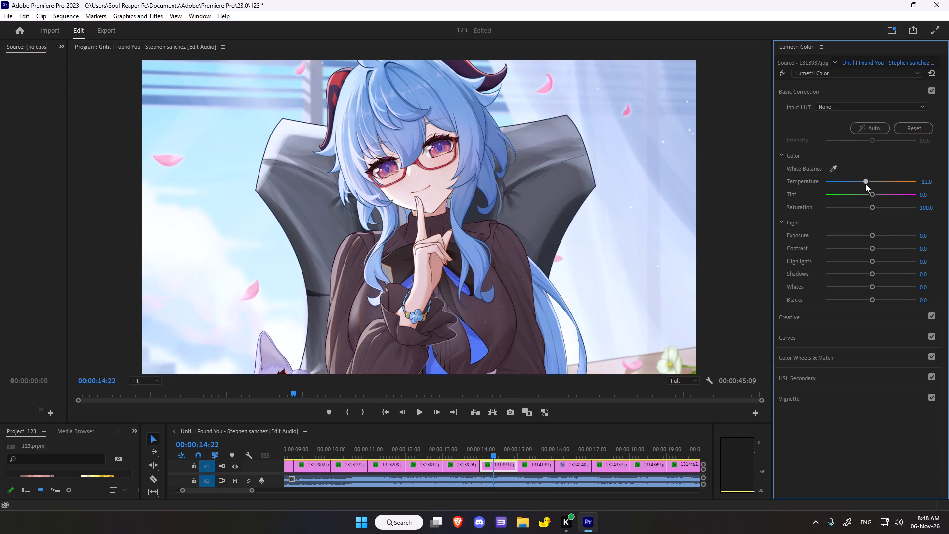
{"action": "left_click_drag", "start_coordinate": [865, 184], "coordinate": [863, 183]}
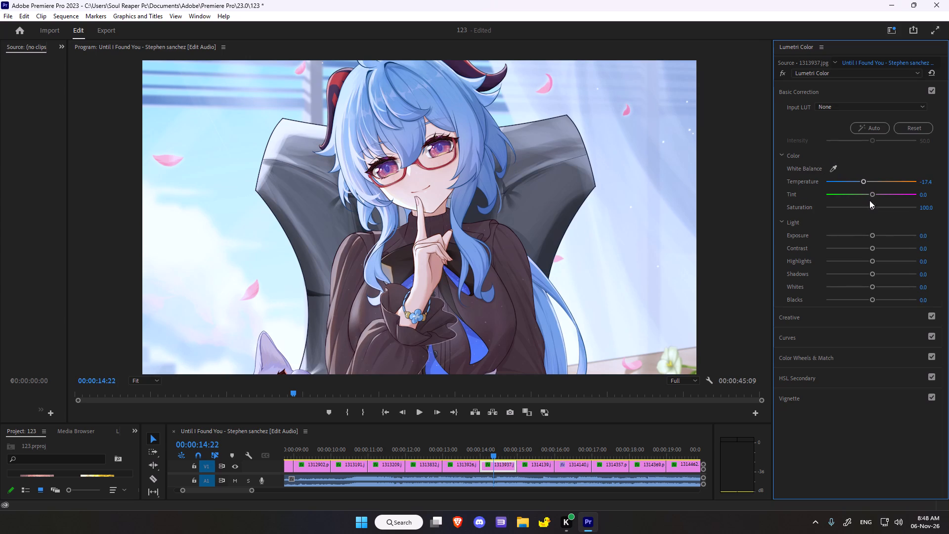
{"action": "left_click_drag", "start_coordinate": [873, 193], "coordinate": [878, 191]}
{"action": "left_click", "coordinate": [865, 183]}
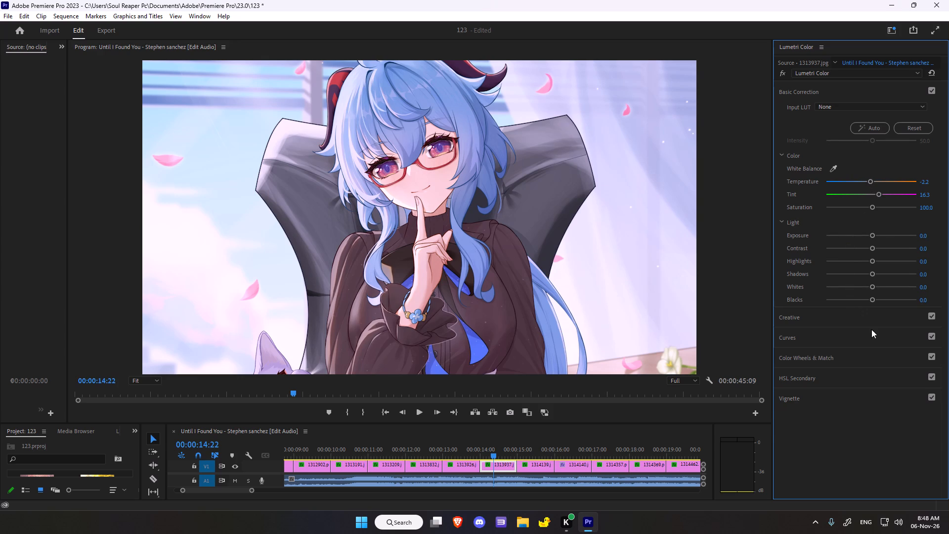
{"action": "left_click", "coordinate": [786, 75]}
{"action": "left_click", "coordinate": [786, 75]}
Set the Tint to -4.3 and the Temperature to 4.3, and compare with the effect switched off.
{"action": "left_click_drag", "start_coordinate": [881, 195], "coordinate": [870, 200]}
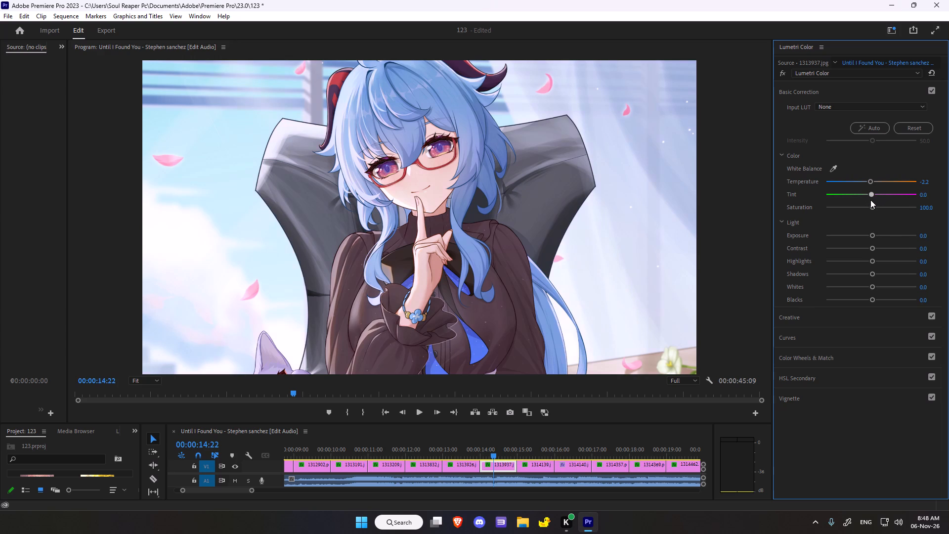
{"action": "left_click_drag", "start_coordinate": [870, 200], "coordinate": [868, 203]}
{"action": "left_click_drag", "start_coordinate": [871, 182], "coordinate": [874, 183]}
{"action": "left_click_drag", "start_coordinate": [874, 183], "coordinate": [872, 188]}
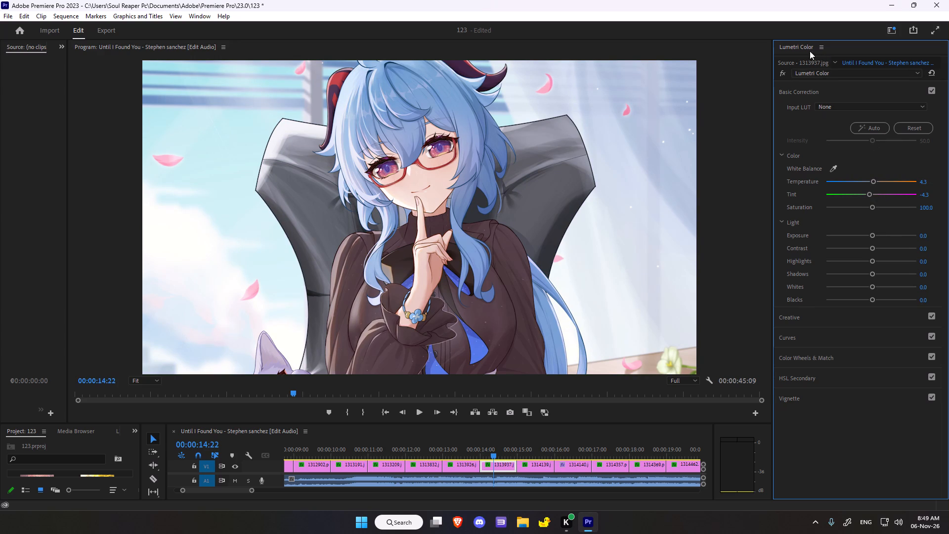
{"action": "left_click", "coordinate": [784, 74]}
{"action": "left_click", "coordinate": [784, 74]}
{"action": "left_click", "coordinate": [784, 74]}
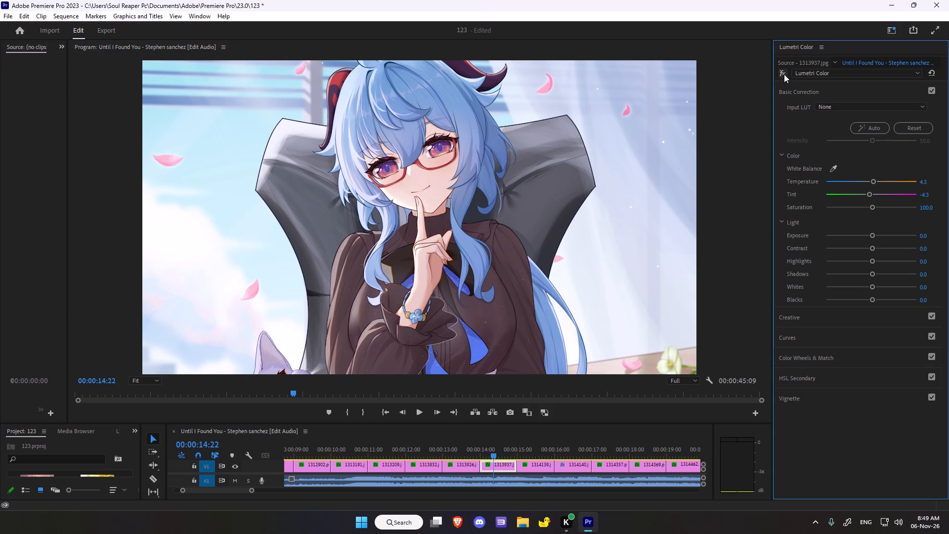
{"action": "left_click", "coordinate": [784, 74]}
Raise the Basic Correction Saturation to 146.7.
{"action": "left_click_drag", "start_coordinate": [874, 208], "coordinate": [890, 208]}
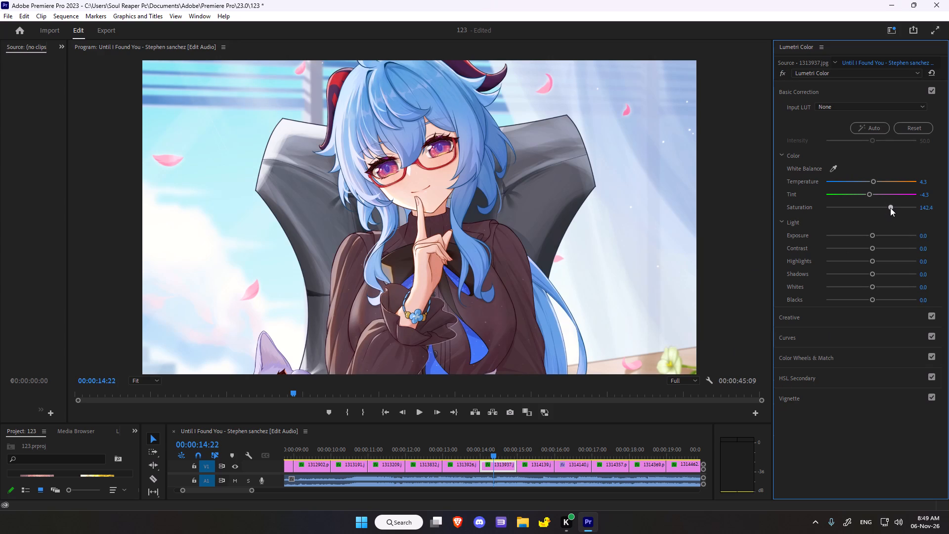
{"action": "left_click_drag", "start_coordinate": [890, 208], "coordinate": [892, 208]}
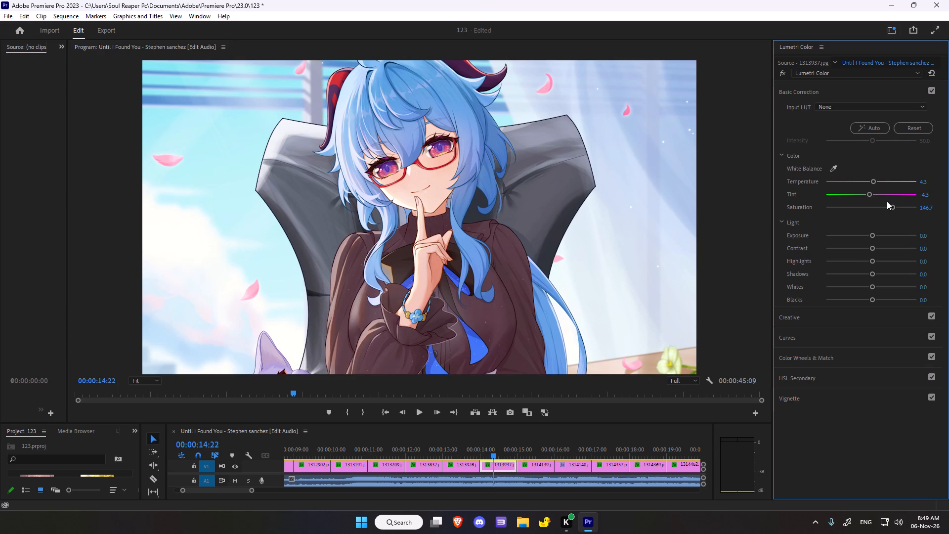
Set the Light values: Exposure 0.2, Contrast -8.7, Highlights -15.2, Shadows -22.8, Whites -5.4 and Blacks -2.2.
{"action": "left_click", "coordinate": [871, 236]}
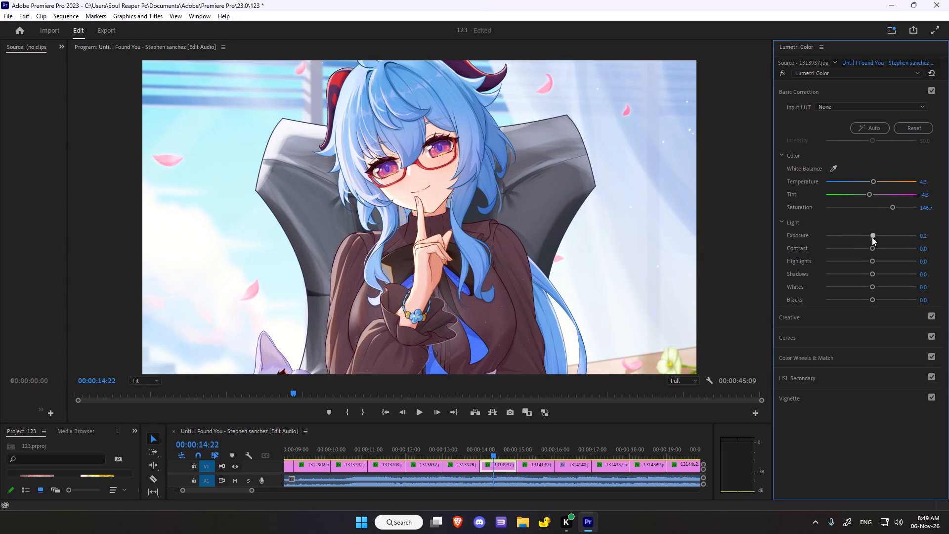
{"action": "left_click_drag", "start_coordinate": [871, 246], "coordinate": [866, 251]}
{"action": "left_click_drag", "start_coordinate": [872, 261], "coordinate": [863, 261]}
{"action": "left_click_drag", "start_coordinate": [872, 272], "coordinate": [866, 272]}
{"action": "left_click_drag", "start_coordinate": [866, 272], "coordinate": [860, 268]}
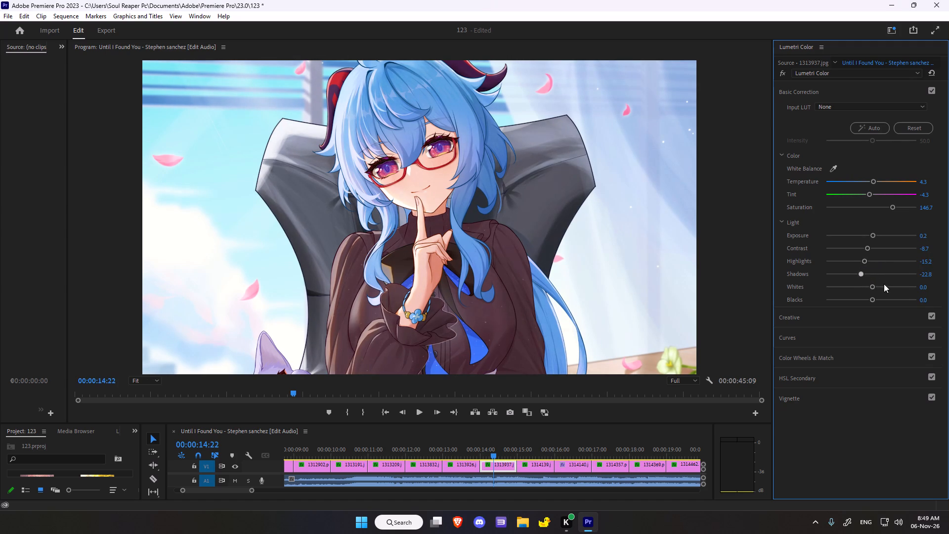
{"action": "left_click_drag", "start_coordinate": [872, 284], "coordinate": [868, 277]}
{"action": "left_click", "coordinate": [873, 298]}
In the Creative adjustments, set Sharpen to 57.6 and Vibrance to 34.8.
{"action": "left_click", "coordinate": [790, 324]}
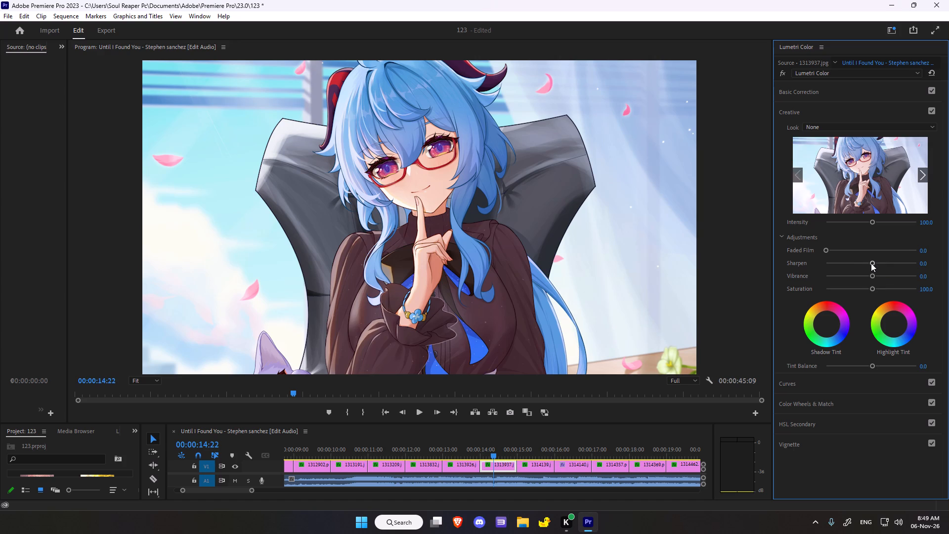
{"action": "left_click_drag", "start_coordinate": [871, 263], "coordinate": [867, 266]}
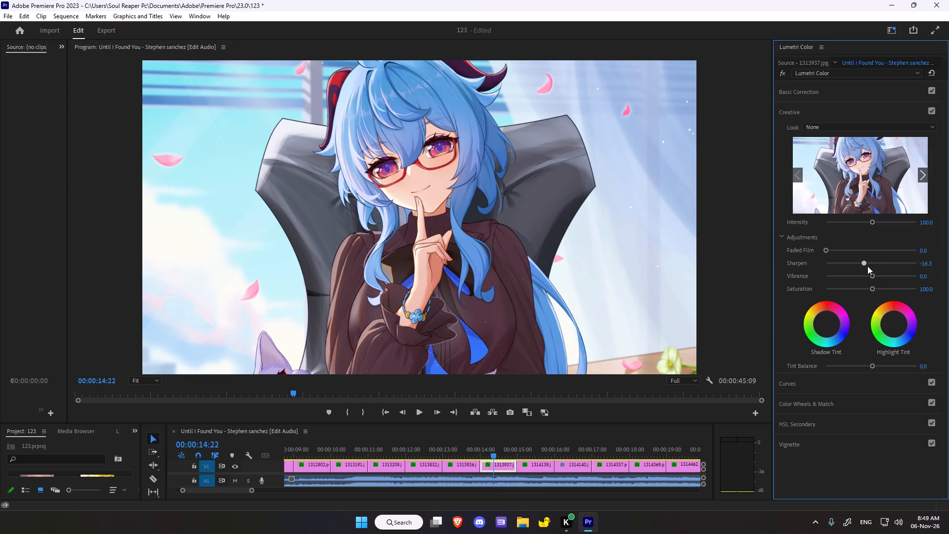
{"action": "left_click_drag", "start_coordinate": [867, 266], "coordinate": [897, 265]}
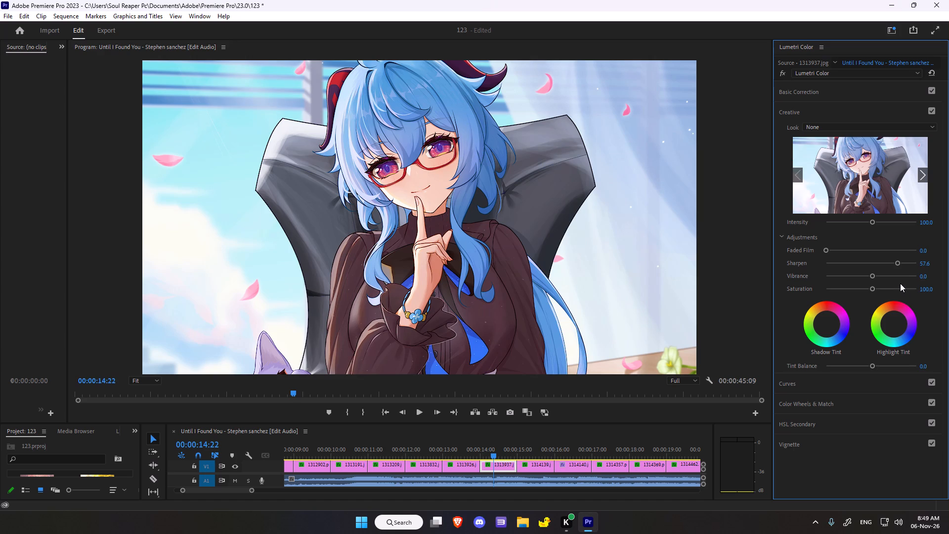
{"action": "left_click_drag", "start_coordinate": [875, 277], "coordinate": [879, 279]}
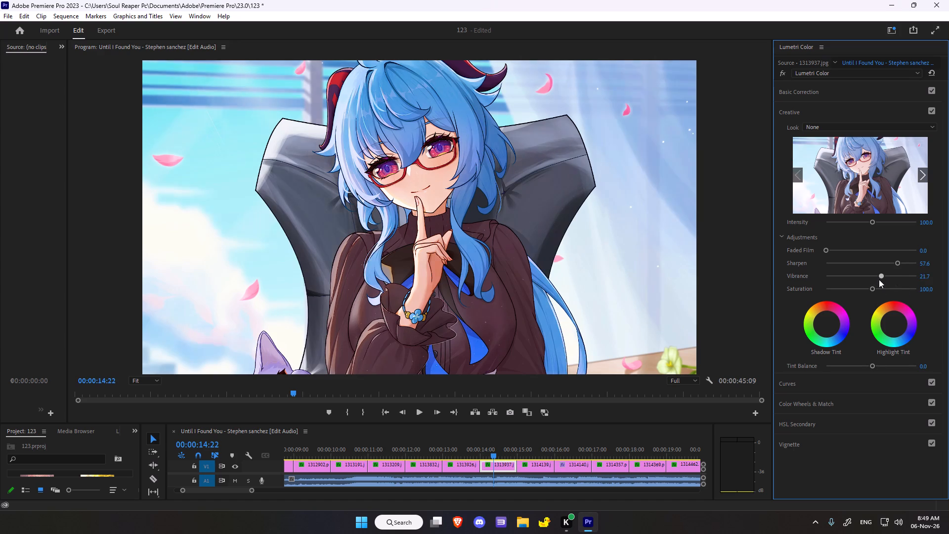
{"action": "left_click_drag", "start_coordinate": [879, 279], "coordinate": [886, 280]}
In the Creative adjustments, set Vibrance to 32.6 and Saturation to 108.7.
{"action": "left_click_drag", "start_coordinate": [886, 280], "coordinate": [885, 280]}
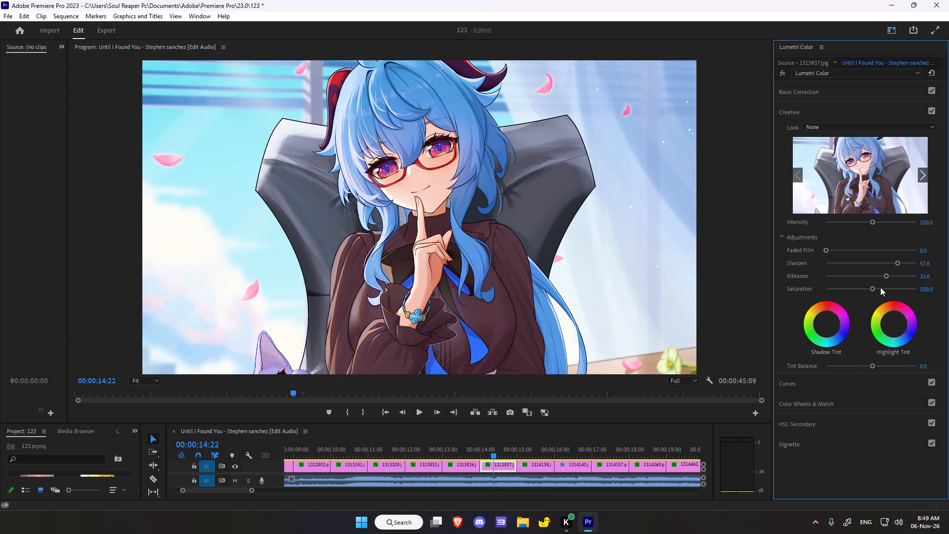
{"action": "left_click", "coordinate": [874, 289]}
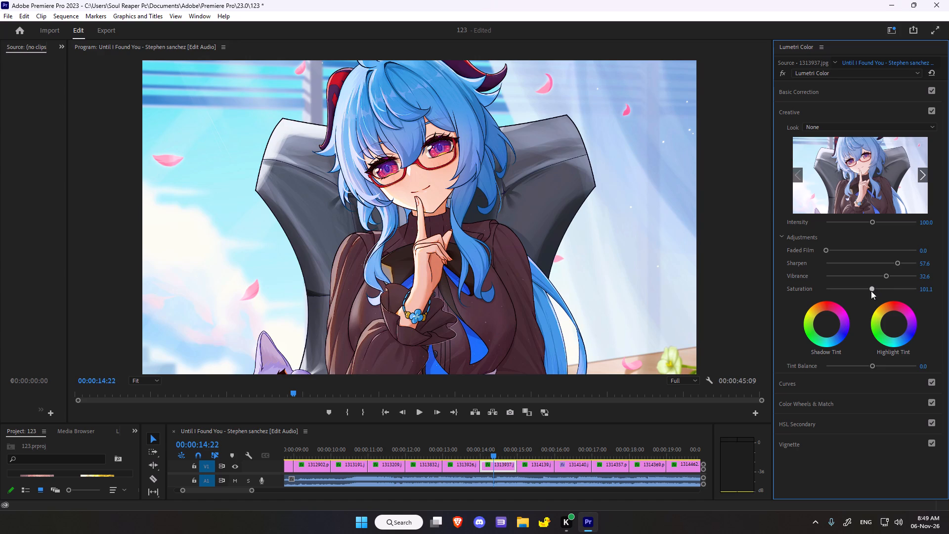
Tint the shadows slightly toward red-magenta and the highlights slightly toward yellow-green with the Creative colour wheels.
{"action": "left_click_drag", "start_coordinate": [824, 323], "coordinate": [828, 295]}
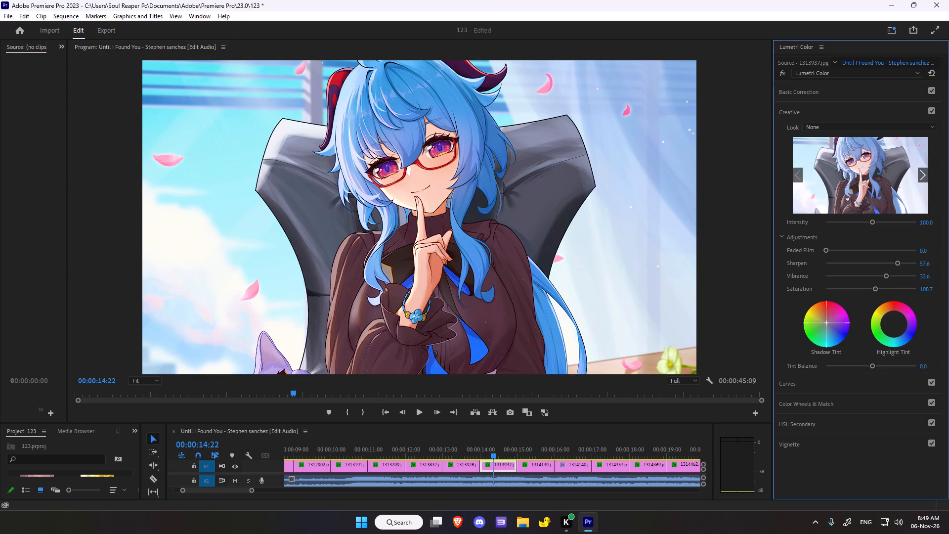
{"action": "left_click_drag", "start_coordinate": [828, 295], "coordinate": [824, 323]}
{"action": "left_click_drag", "start_coordinate": [824, 323], "coordinate": [837, 295]}
{"action": "left_click_drag", "start_coordinate": [895, 324], "coordinate": [860, 322]}
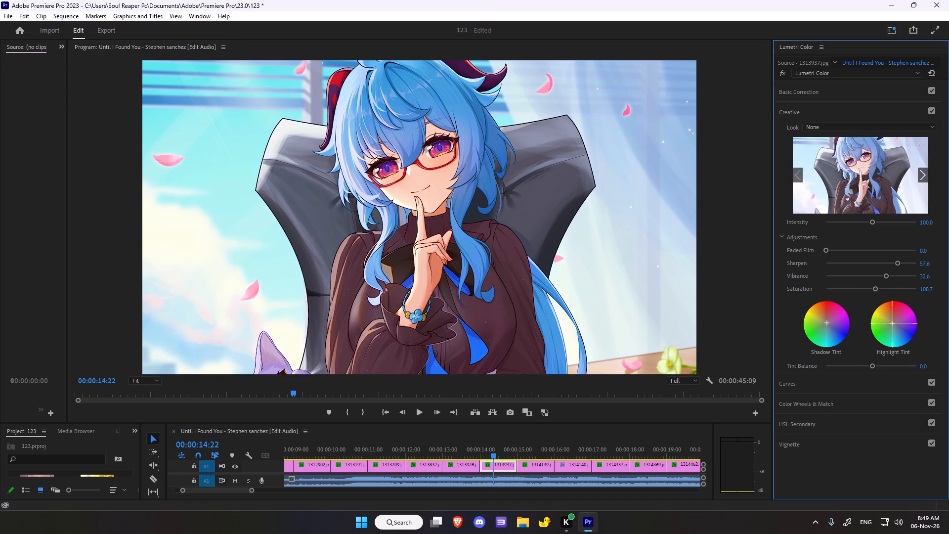
{"action": "left_click_drag", "start_coordinate": [860, 322], "coordinate": [895, 324]}
{"action": "left_click_drag", "start_coordinate": [895, 324], "coordinate": [861, 333]}
In Curves, add a midpoint to the white RGB curve and pull it slightly below the diagonal.
{"action": "left_click", "coordinate": [790, 383]}
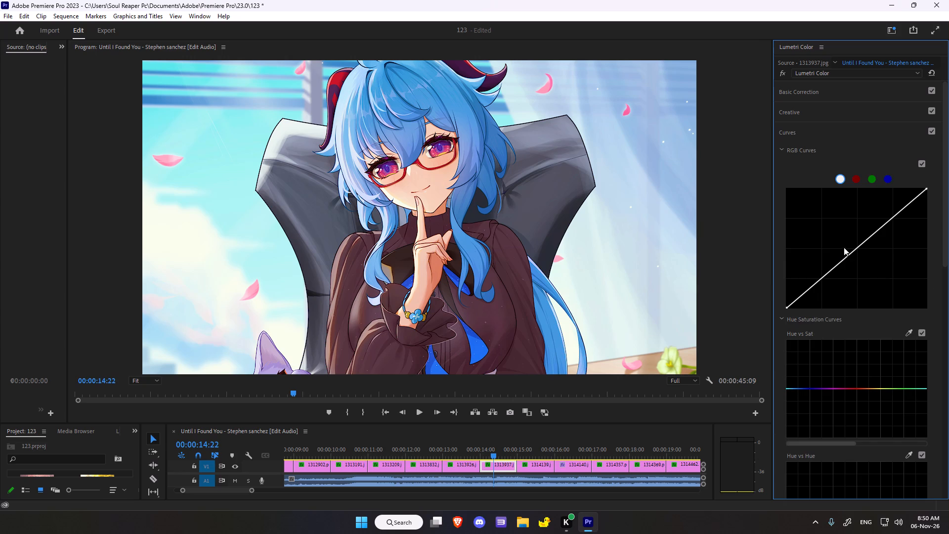
{"action": "left_click", "coordinate": [857, 249]}
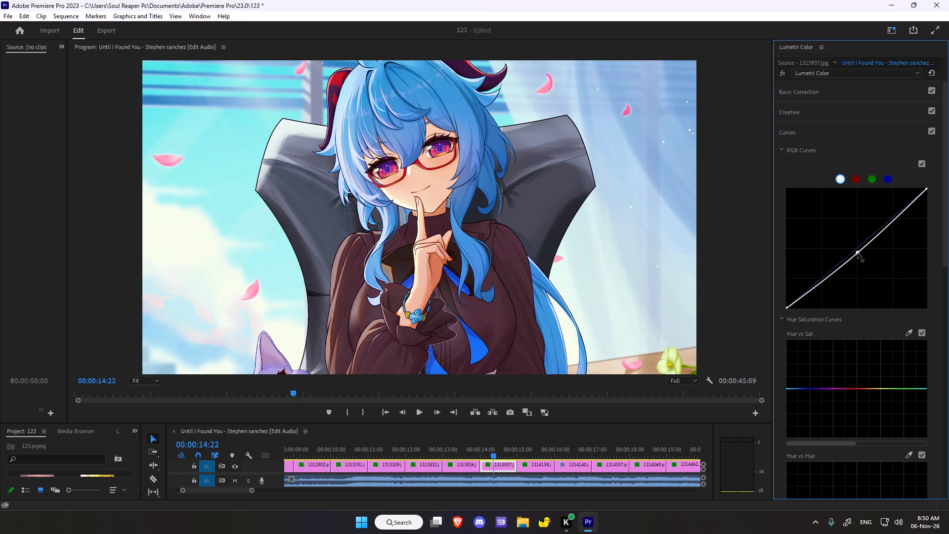
On the Hue vs Sat curve, sample the dark sweater and raise the middle point between magenta and red into a peak.
{"action": "left_click", "coordinate": [907, 336]}
{"action": "left_click", "coordinate": [494, 310]}
{"action": "left_click_drag", "start_coordinate": [849, 389], "coordinate": [839, 367]}
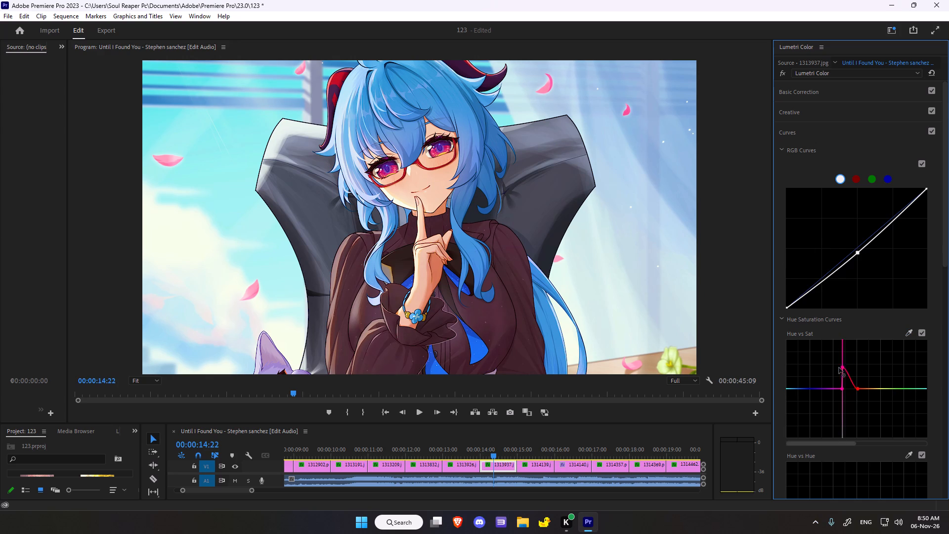
{"action": "left_click_drag", "start_coordinate": [839, 367], "coordinate": [837, 365]}
{"action": "left_click", "coordinate": [851, 365]}
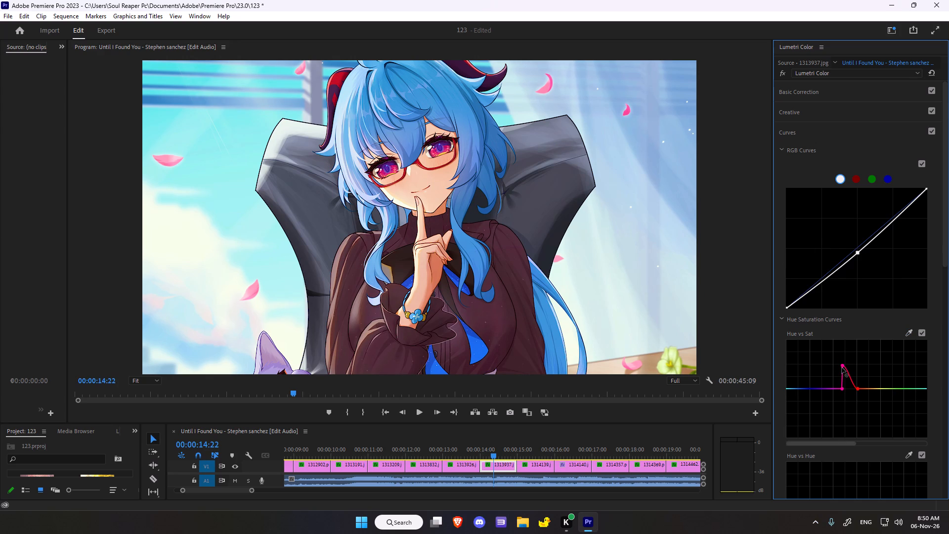
{"action": "left_click", "coordinate": [845, 366]}
On the Hue vs Hue curve, sample the character's facial skin and raise the middle orange point very slightly.
{"action": "scroll", "coordinate": [923, 356], "scroll_direction": "down", "scroll_amount": 3}
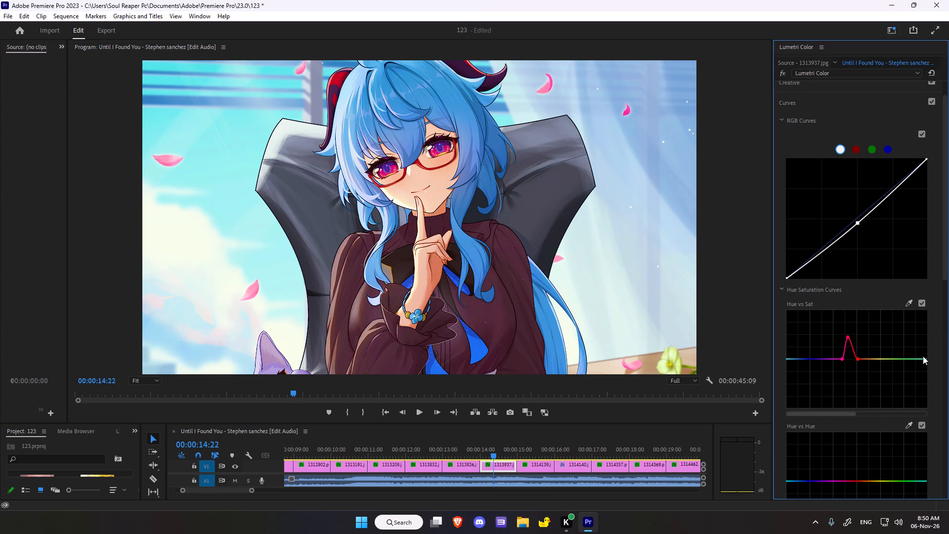
{"action": "left_click", "coordinate": [906, 421]}
{"action": "left_click", "coordinate": [418, 177]}
{"action": "scroll", "coordinate": [835, 407], "scroll_direction": "down", "scroll_amount": 19}
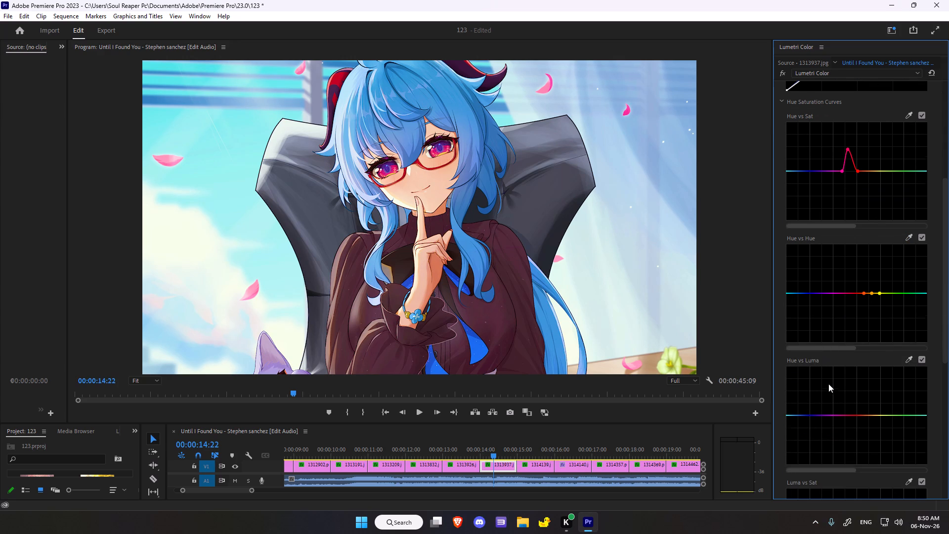
{"action": "left_click", "coordinate": [873, 293]}
On the Hue vs Luma curve, sample the red horn and raise the middle red point into a small peak.
{"action": "scroll", "coordinate": [807, 316], "scroll_direction": "down", "scroll_amount": 5}
{"action": "scroll", "coordinate": [857, 320], "scroll_direction": "down", "scroll_amount": 1}
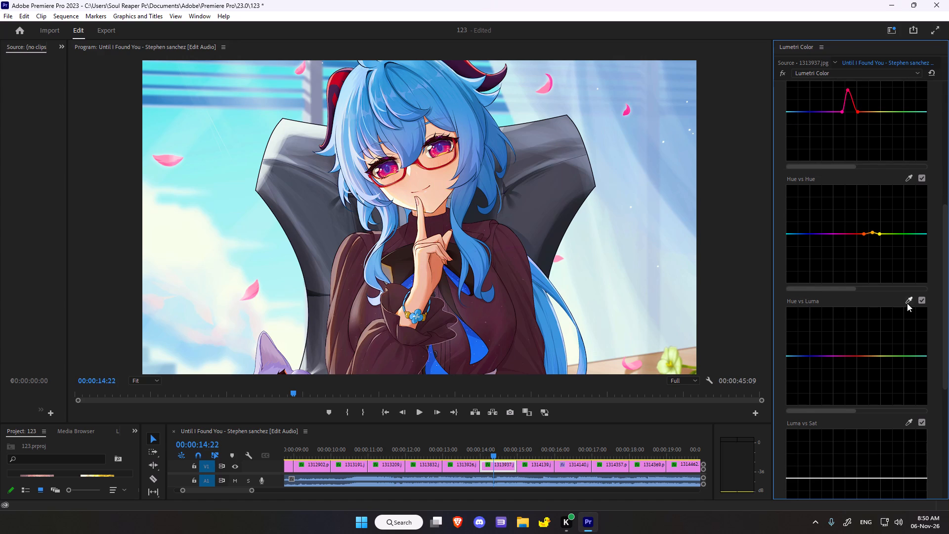
{"action": "left_click", "coordinate": [907, 303]}
{"action": "left_click", "coordinate": [332, 80]}
{"action": "left_click_drag", "start_coordinate": [858, 358], "coordinate": [853, 355]}
{"action": "left_click_drag", "start_coordinate": [853, 355], "coordinate": [855, 347]}
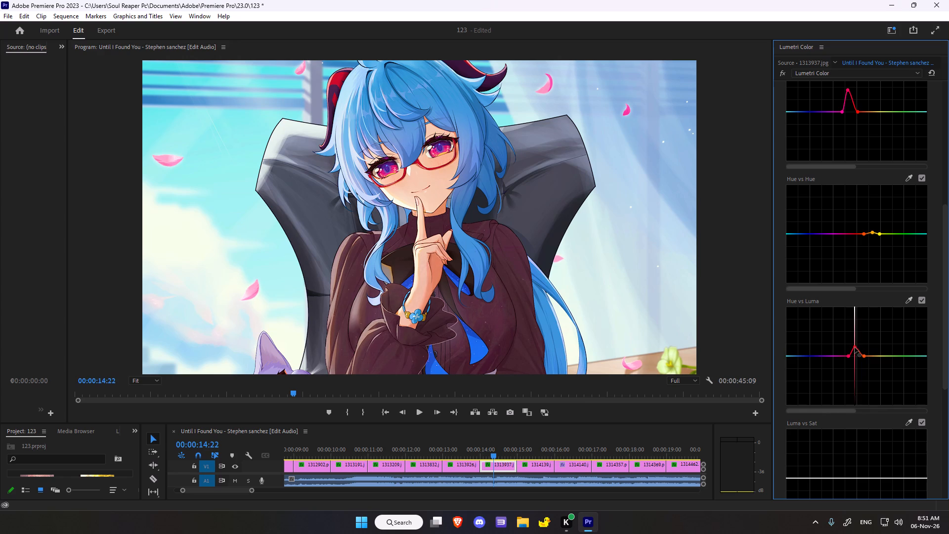
{"action": "left_click_drag", "start_coordinate": [855, 347], "coordinate": [855, 346]}
On the Luma vs Sat curve, sample the flower and the grey chair, and slightly raise the middle of the chair's three points.
{"action": "scroll", "coordinate": [855, 356], "scroll_direction": "down", "scroll_amount": 6}
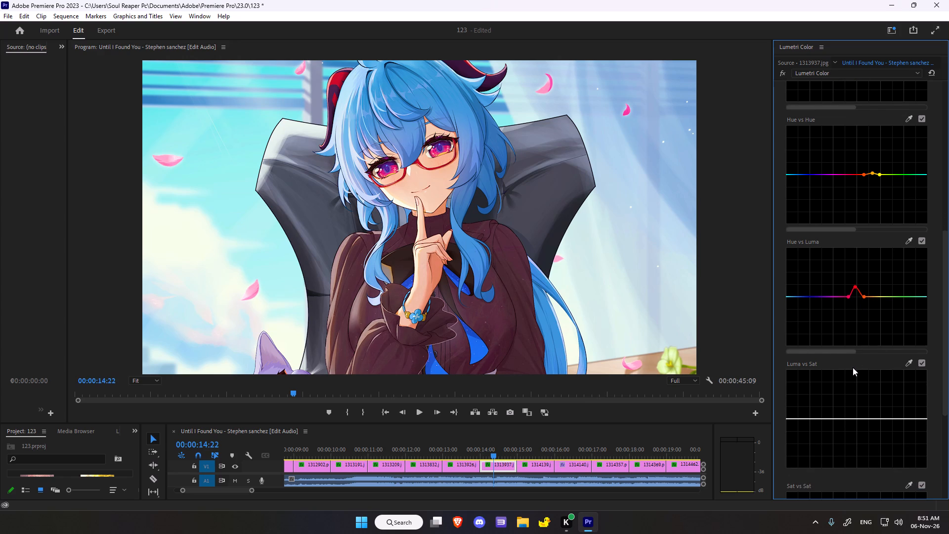
{"action": "double_click", "coordinate": [905, 367]}
{"action": "left_click", "coordinate": [670, 359]}
{"action": "left_click", "coordinate": [906, 366]}
{"action": "left_click", "coordinate": [527, 206]}
{"action": "left_click", "coordinate": [834, 419]}
On the Sat vs Sat curve, sample the purple ear at the image's bottom edge and raise the middle point very slightly.
{"action": "scroll", "coordinate": [822, 382], "scroll_direction": "down", "scroll_amount": 9}
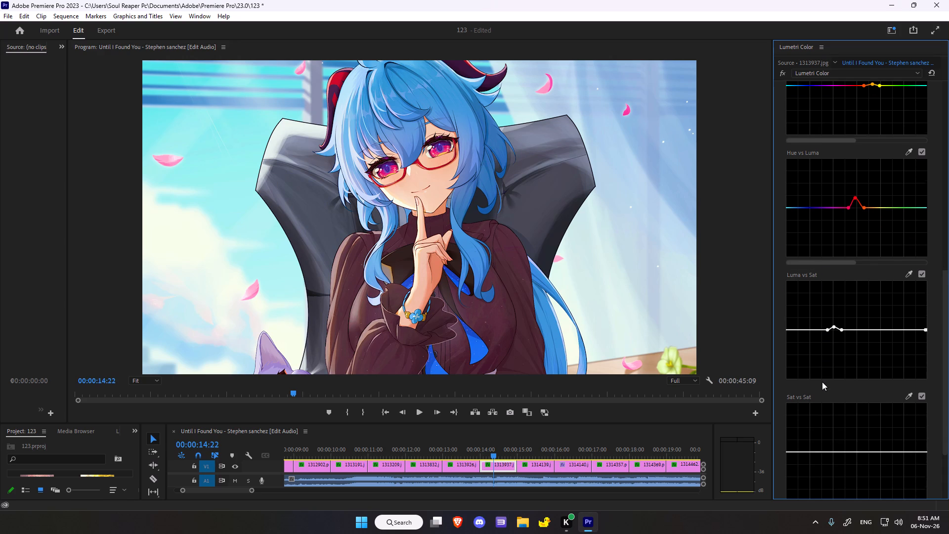
{"action": "scroll", "coordinate": [822, 382], "scroll_direction": "down", "scroll_amount": 10}
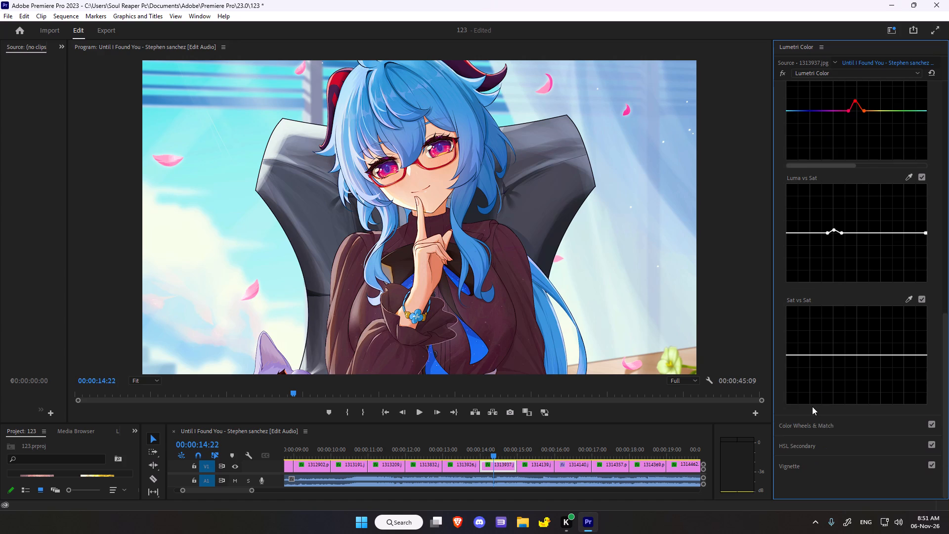
{"action": "scroll", "coordinate": [812, 406], "scroll_direction": "down", "scroll_amount": 11}
{"action": "scroll", "coordinate": [812, 406], "scroll_direction": "up", "scroll_amount": 1}
{"action": "scroll", "coordinate": [812, 406], "scroll_direction": "down", "scroll_amount": 1}
{"action": "left_click", "coordinate": [910, 301]}
{"action": "left_click", "coordinate": [272, 361]}
{"action": "left_click", "coordinate": [818, 358]}
On the colour wheels, shift the midtones slightly toward cyan-blue, the shadows slightly toward blue, and the highlights only barely toward blue.
{"action": "left_click", "coordinate": [804, 427]}
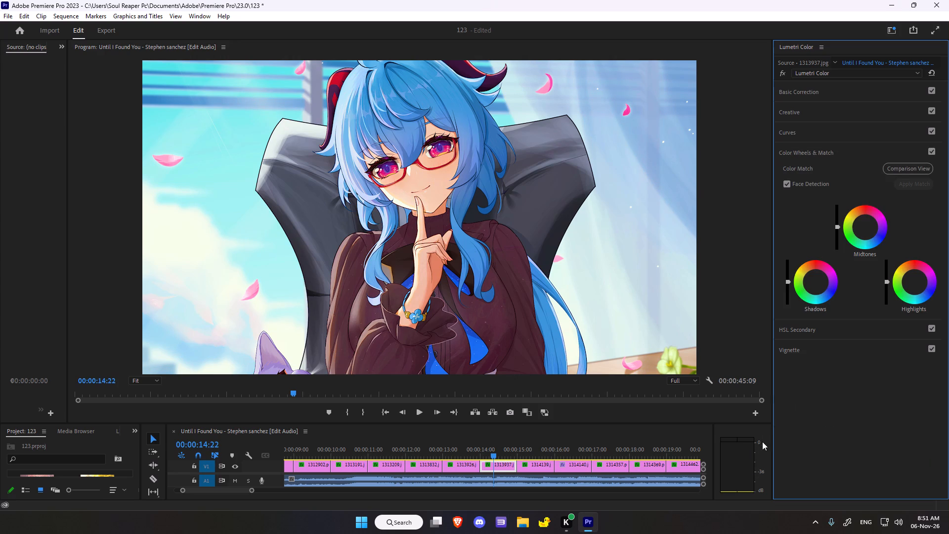
{"action": "left_click_drag", "start_coordinate": [864, 226], "coordinate": [837, 296]}
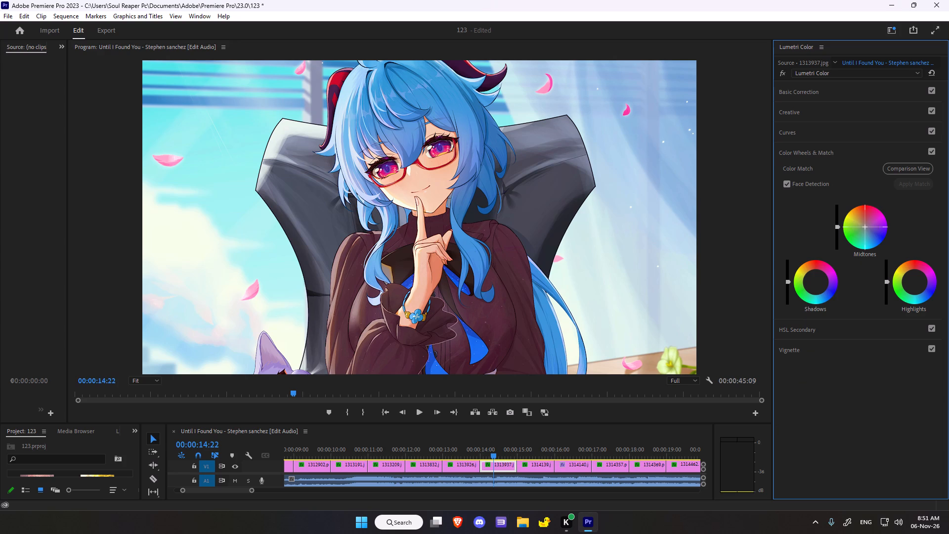
{"action": "left_click_drag", "start_coordinate": [837, 296], "coordinate": [856, 267]}
{"action": "left_click_drag", "start_coordinate": [816, 281], "coordinate": [846, 308]}
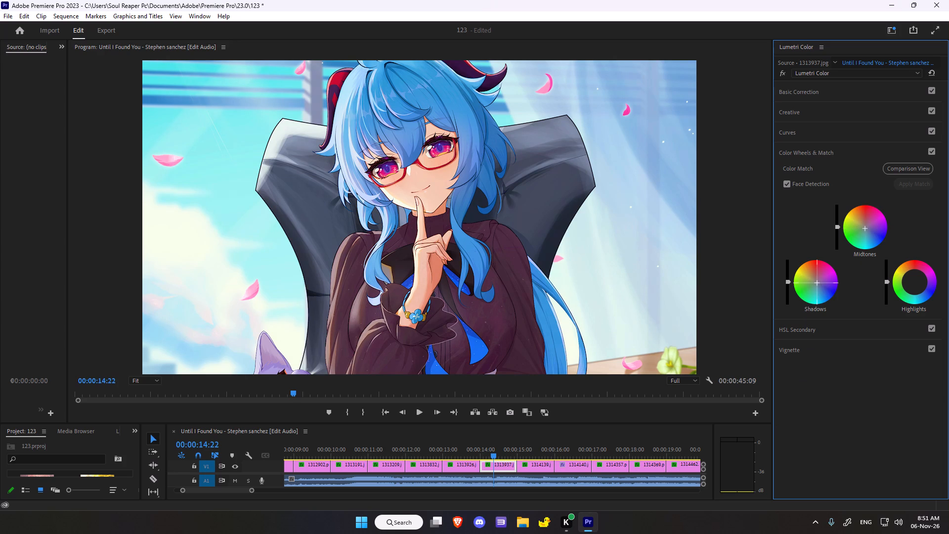
{"action": "left_click_drag", "start_coordinate": [846, 308], "coordinate": [865, 335]}
{"action": "left_click_drag", "start_coordinate": [916, 284], "coordinate": [856, 295]}
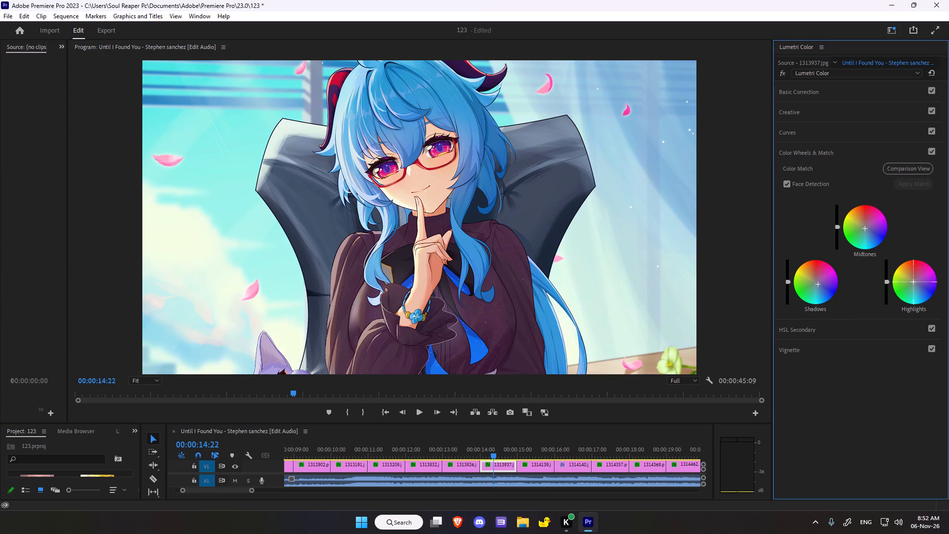
{"action": "left_click_drag", "start_coordinate": [856, 295], "coordinate": [886, 299]}
{"action": "double_click", "coordinate": [916, 284]}
{"action": "left_click_drag", "start_coordinate": [914, 283], "coordinate": [918, 291]}
Add a vignette to 1313937.jpg with Amount -1.2, Midpoint 48.9, Roundness 30.4 and Feather 72.8.
{"action": "left_click", "coordinate": [808, 349]}
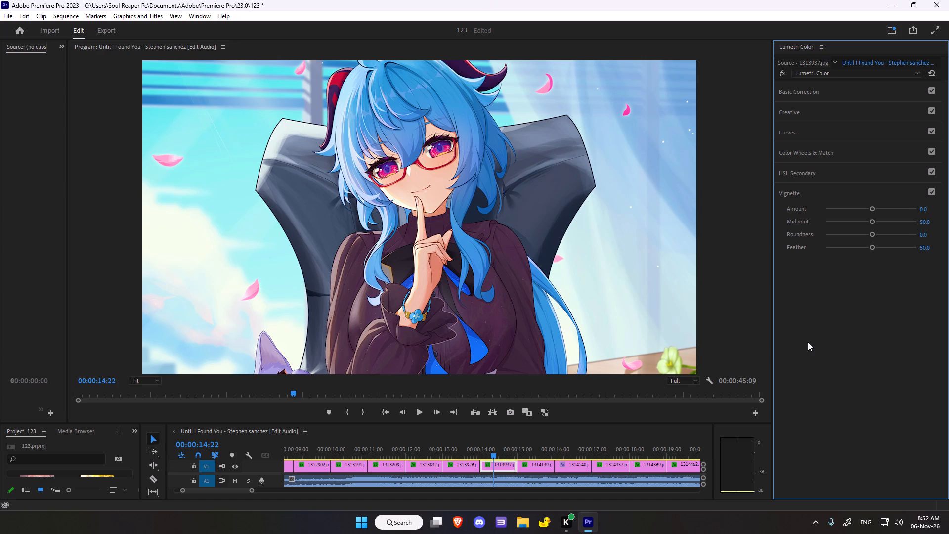
{"action": "scroll", "coordinate": [808, 342], "scroll_direction": "down", "scroll_amount": 1}
{"action": "left_click_drag", "start_coordinate": [873, 209], "coordinate": [852, 218]}
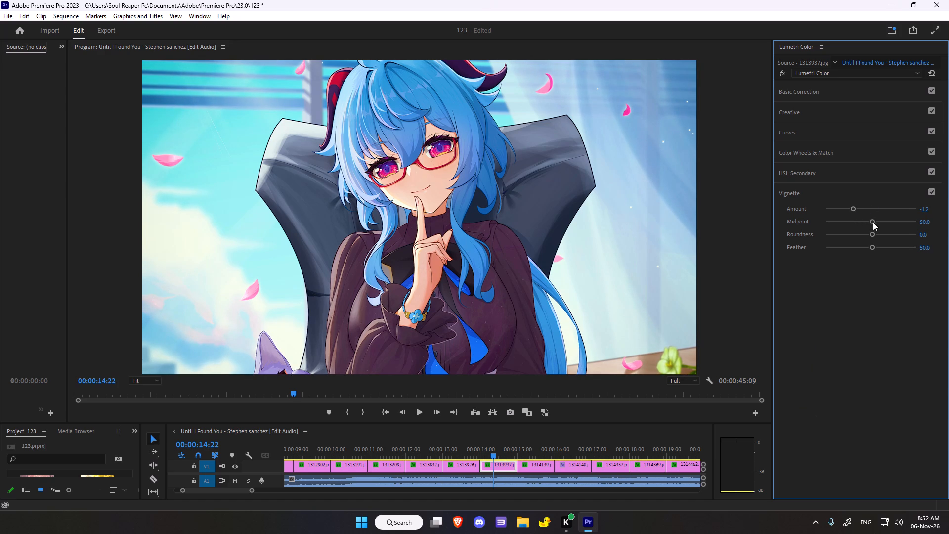
{"action": "left_click", "coordinate": [872, 223]}
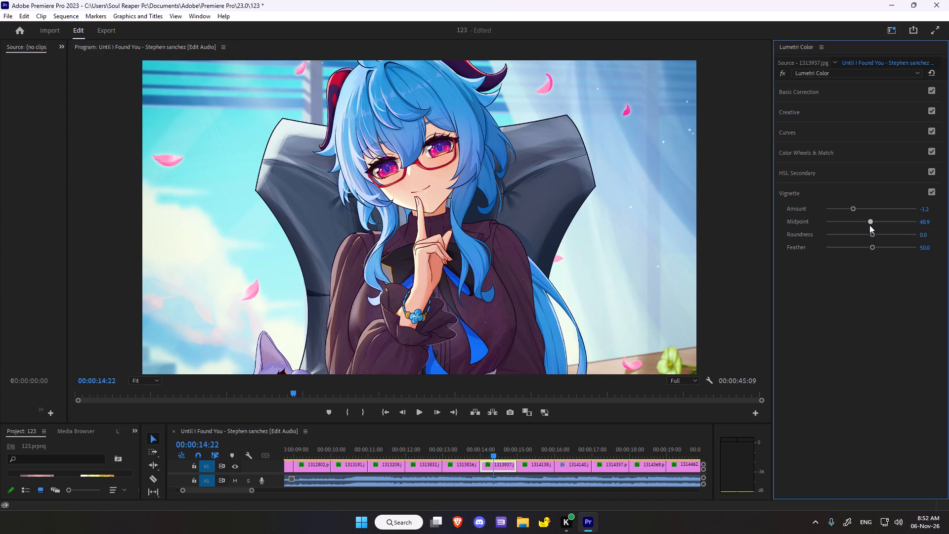
{"action": "left_click_drag", "start_coordinate": [872, 234], "coordinate": [889, 237]}
{"action": "left_click_drag", "start_coordinate": [889, 237], "coordinate": [884, 241]}
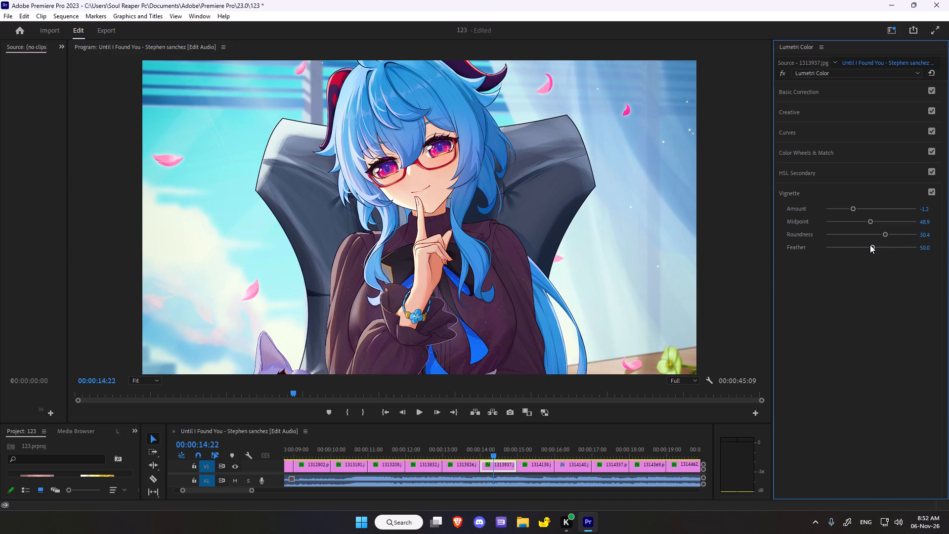
{"action": "left_click_drag", "start_coordinate": [870, 245], "coordinate": [868, 251]}
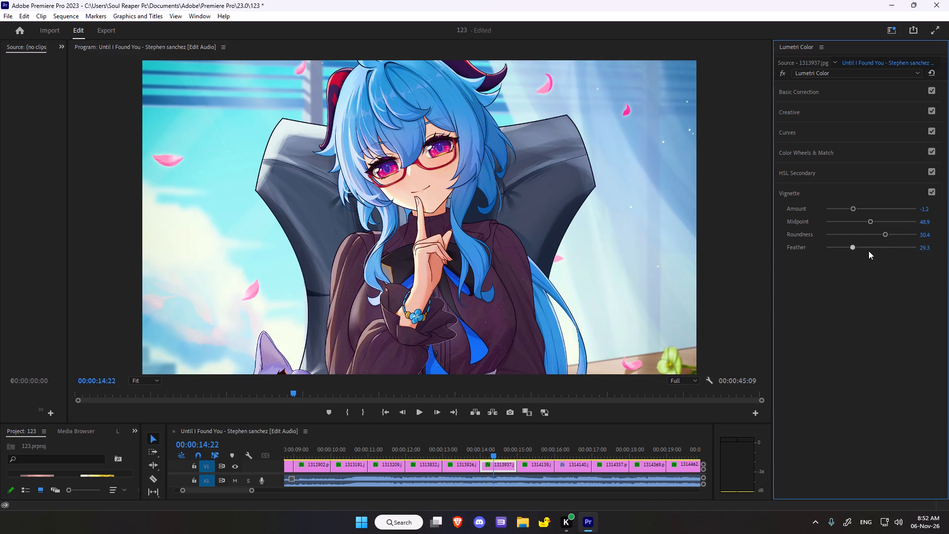
{"action": "left_click_drag", "start_coordinate": [868, 251], "coordinate": [891, 249]}
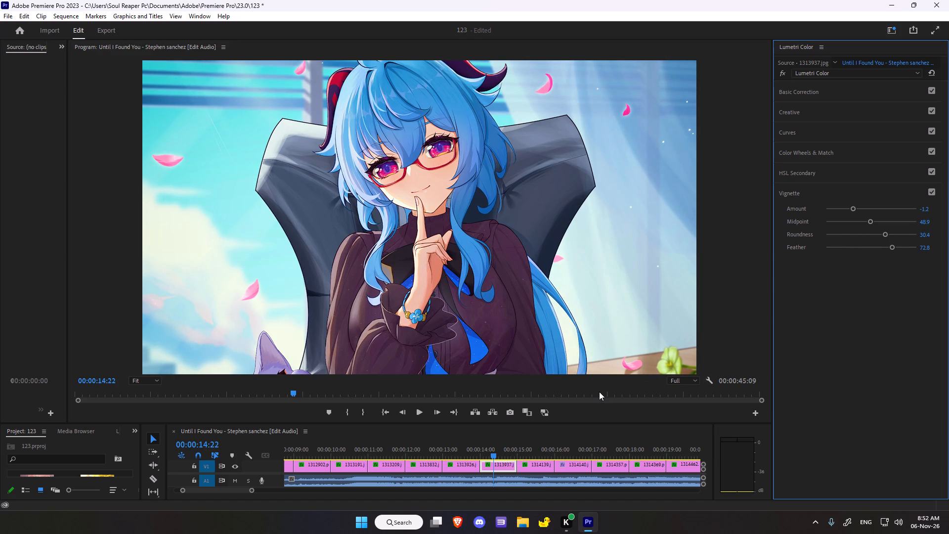
Move the playhead onto the following clip, 1314139.jpg, at 00:00:15:31.
{"action": "scroll", "coordinate": [599, 391], "scroll_direction": "down", "scroll_amount": 19}
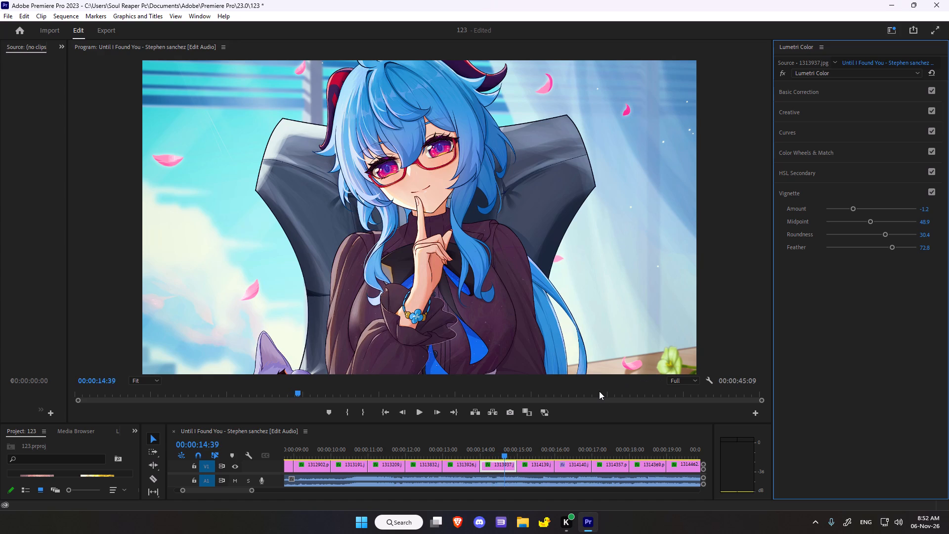
{"action": "scroll", "coordinate": [599, 391], "scroll_direction": "down", "scroll_amount": 17}
{"action": "scroll", "coordinate": [599, 391], "scroll_direction": "down", "scroll_amount": 10}
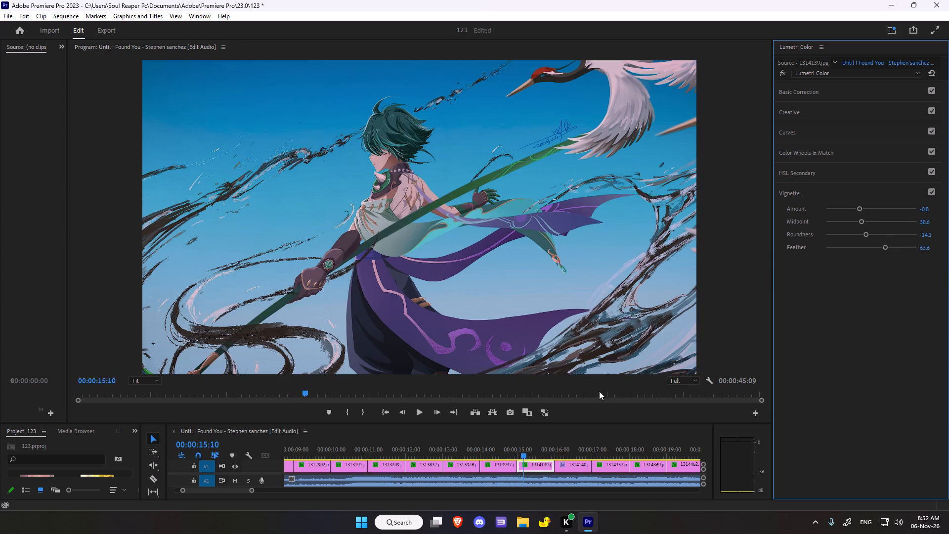
{"action": "scroll", "coordinate": [599, 391], "scroll_direction": "down", "scroll_amount": 19}
{"action": "scroll", "coordinate": [599, 391], "scroll_direction": "down", "scroll_amount": 5}
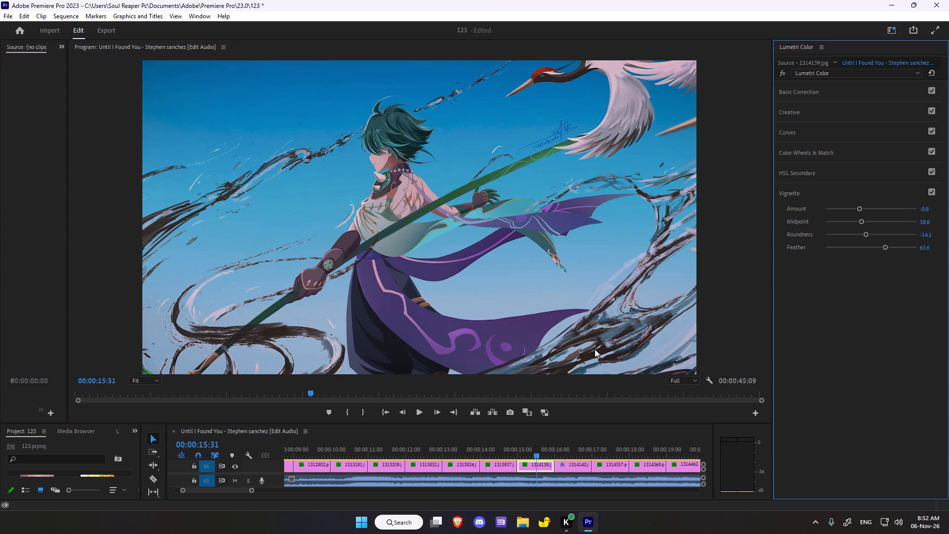
Open Basic Correction for 1314139.jpg and compare the image with the Lumetri effect bypassed and enabled.
{"action": "left_click", "coordinate": [798, 88]}
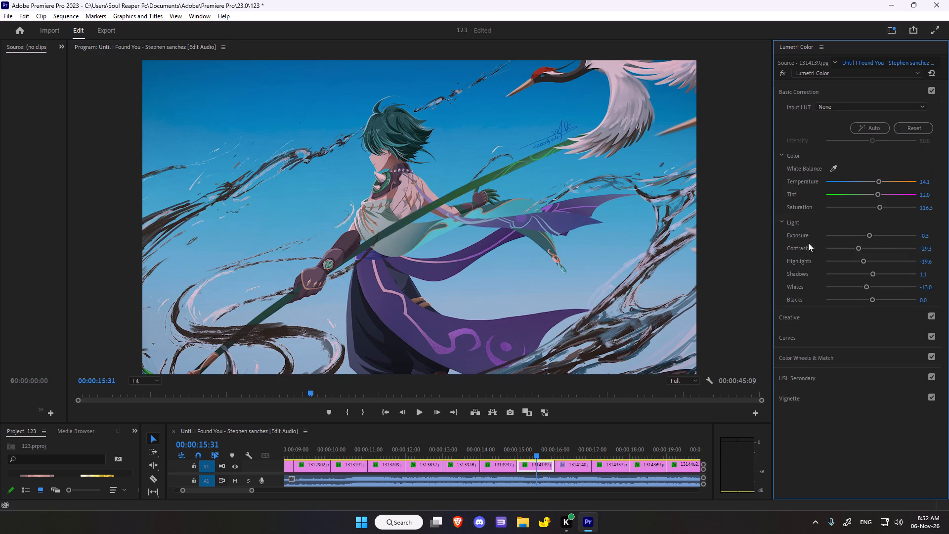
{"action": "left_click", "coordinate": [780, 71]}
{"action": "left_click", "coordinate": [780, 71]}
{"action": "left_click", "coordinate": [780, 71]}
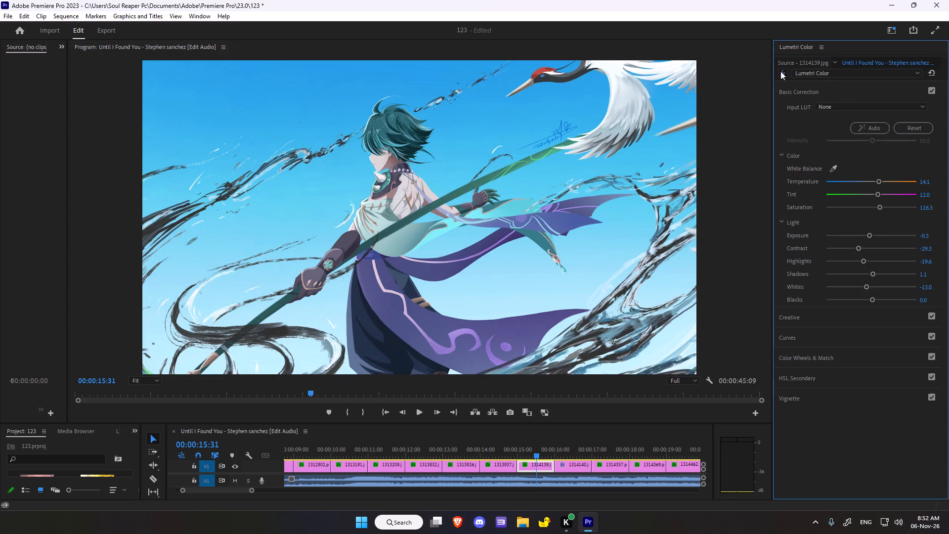
{"action": "left_click", "coordinate": [780, 71]}
{"action": "left_click", "coordinate": [780, 71]}
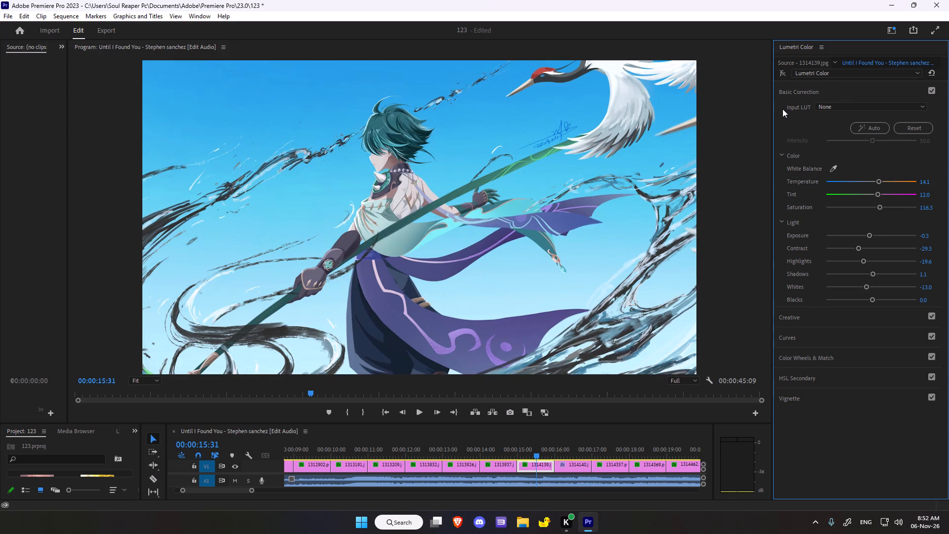
{"action": "left_click", "coordinate": [782, 109]}
{"action": "left_click", "coordinate": [784, 73]}
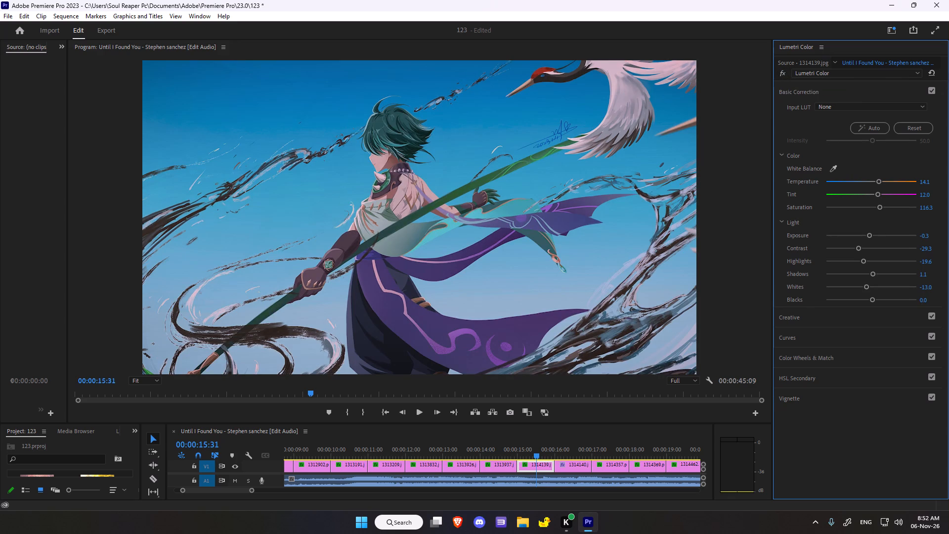
Reset the entire Lumetri Color effect on 1314139.jpg.
{"action": "left_click", "coordinate": [934, 69]}
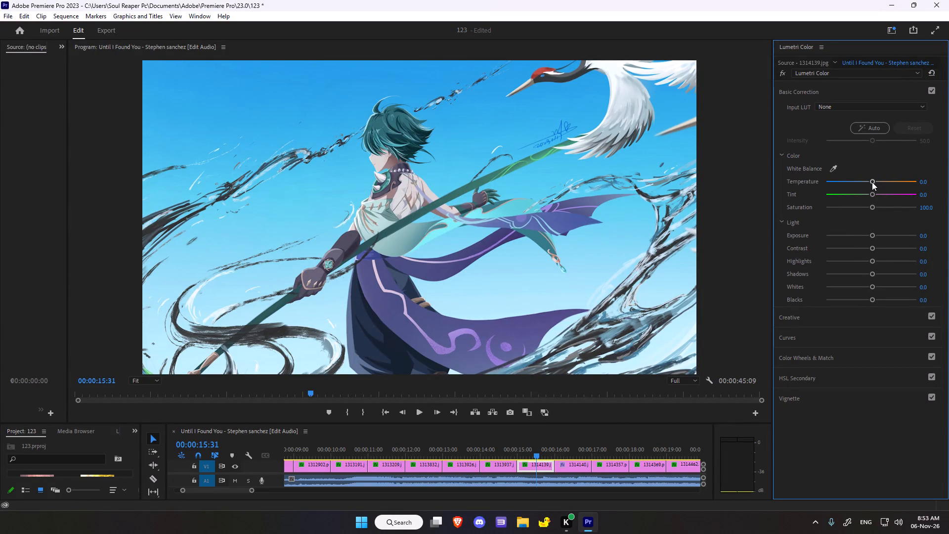
In Basic Correction for 1314139.jpg, set Temperature to 15.2, Tint to 14.1 and Saturation to 140.2.
{"action": "left_click_drag", "start_coordinate": [872, 182], "coordinate": [876, 182]}
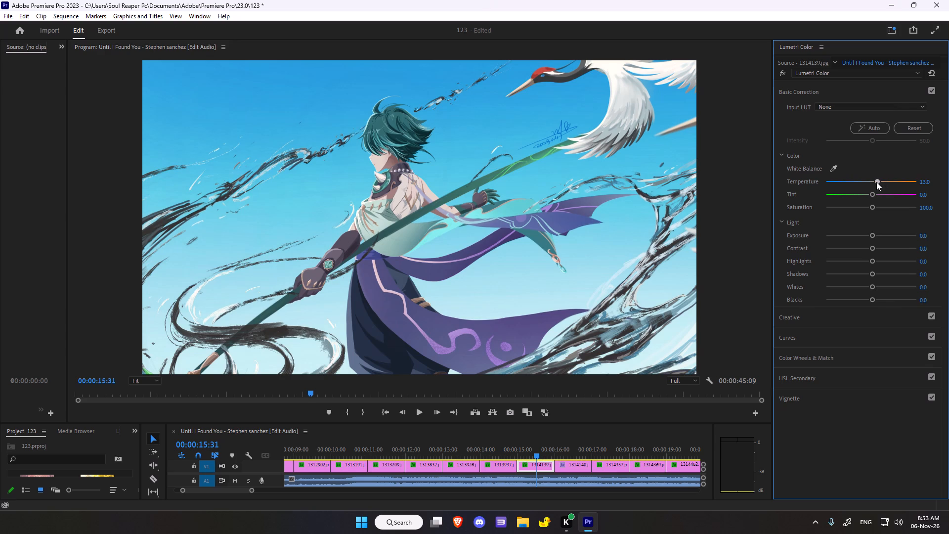
{"action": "left_click_drag", "start_coordinate": [876, 182], "coordinate": [877, 181]}
{"action": "left_click_drag", "start_coordinate": [871, 193], "coordinate": [870, 193]}
{"action": "left_click_drag", "start_coordinate": [870, 193], "coordinate": [877, 192]}
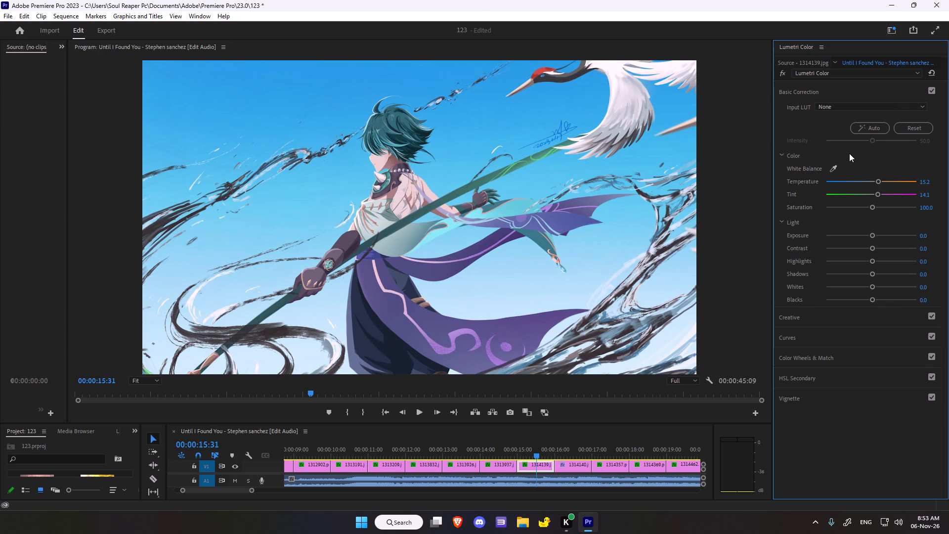
{"action": "left_click_drag", "start_coordinate": [873, 205], "coordinate": [875, 205]}
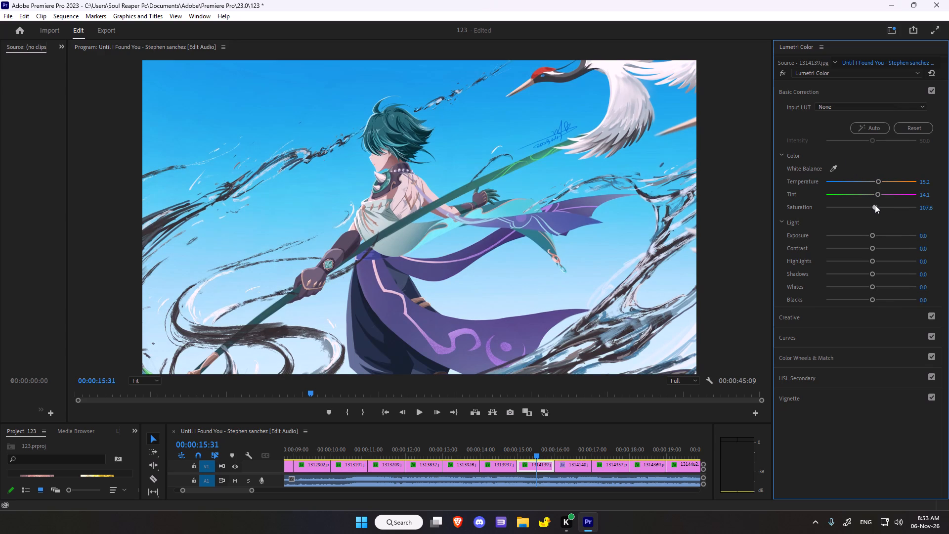
{"action": "left_click_drag", "start_coordinate": [875, 205], "coordinate": [889, 207]}
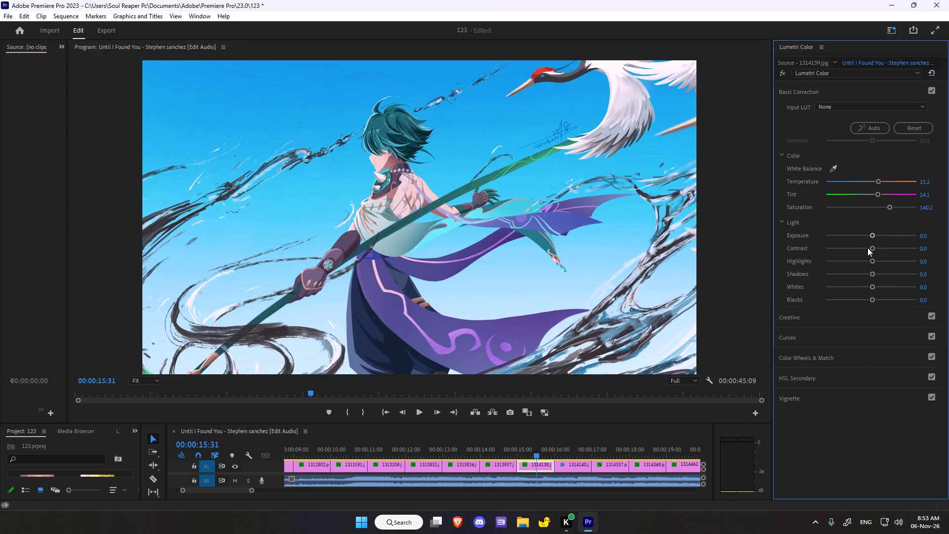
Set the Light values of 1314139.jpg to Exposure 0.1, Contrast 30.4, Highlights 9.8, Whites 1.1 and Blacks 8.7.
{"action": "left_click", "coordinate": [874, 237]}
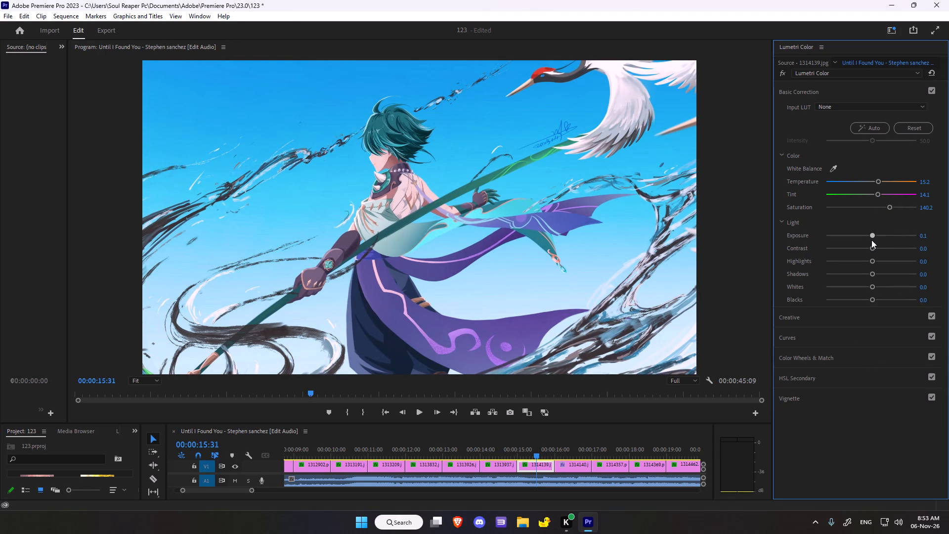
{"action": "left_click_drag", "start_coordinate": [874, 250], "coordinate": [883, 248]}
{"action": "left_click_drag", "start_coordinate": [883, 248], "coordinate": [884, 247]}
{"action": "left_click", "coordinate": [874, 263]}
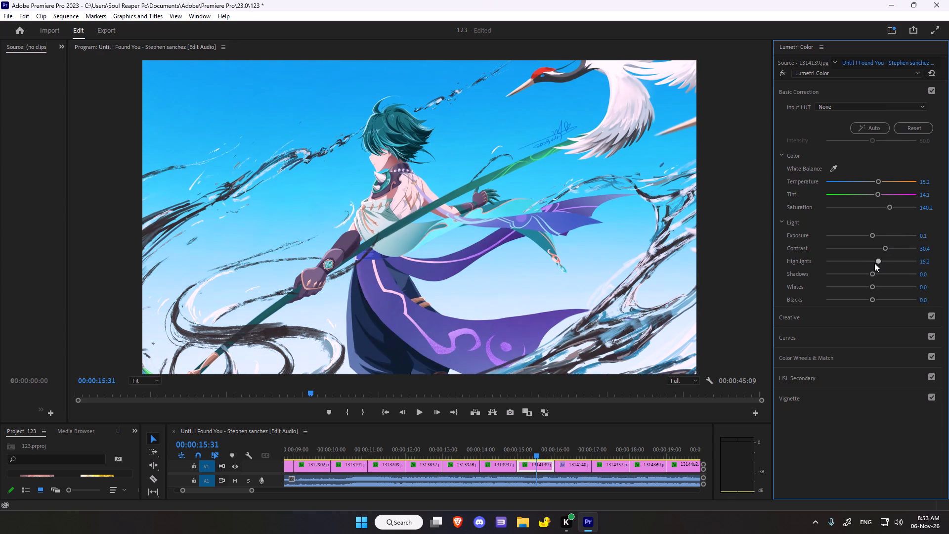
{"action": "left_click", "coordinate": [871, 278]}
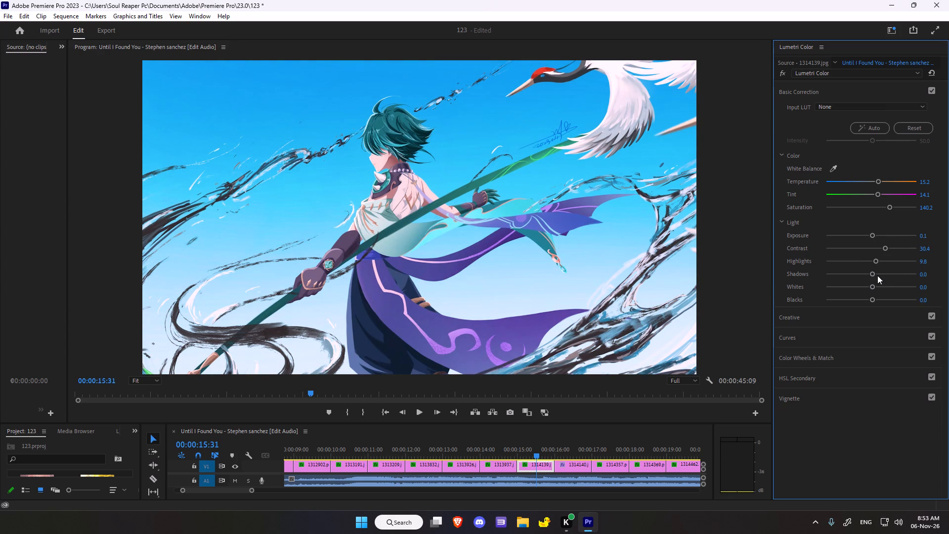
{"action": "left_click", "coordinate": [872, 288]}
{"action": "left_click", "coordinate": [876, 302]}
{"action": "scroll", "coordinate": [891, 296], "scroll_direction": "down", "scroll_amount": 1}
{"action": "scroll", "coordinate": [842, 322], "scroll_direction": "down", "scroll_amount": 1}
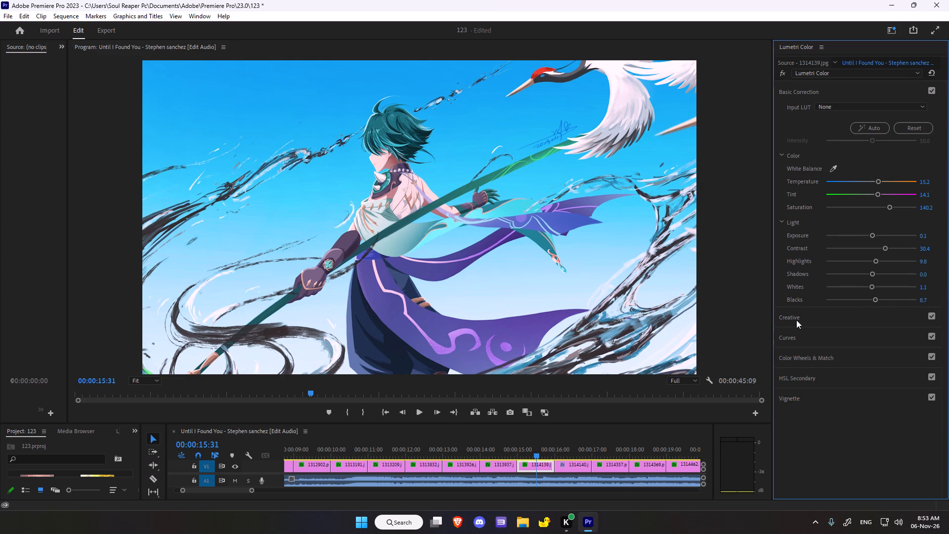
In the Creative adjustments for 1314139.jpg, set Sharpen to 32.6 and Vibrance to 17.4.
{"action": "left_click", "coordinate": [795, 320]}
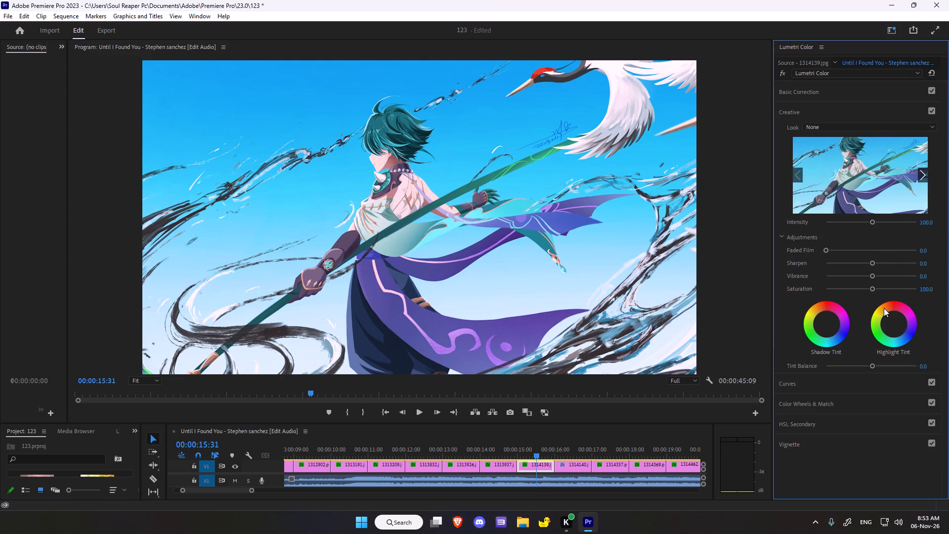
{"action": "left_click_drag", "start_coordinate": [873, 263], "coordinate": [862, 268]}
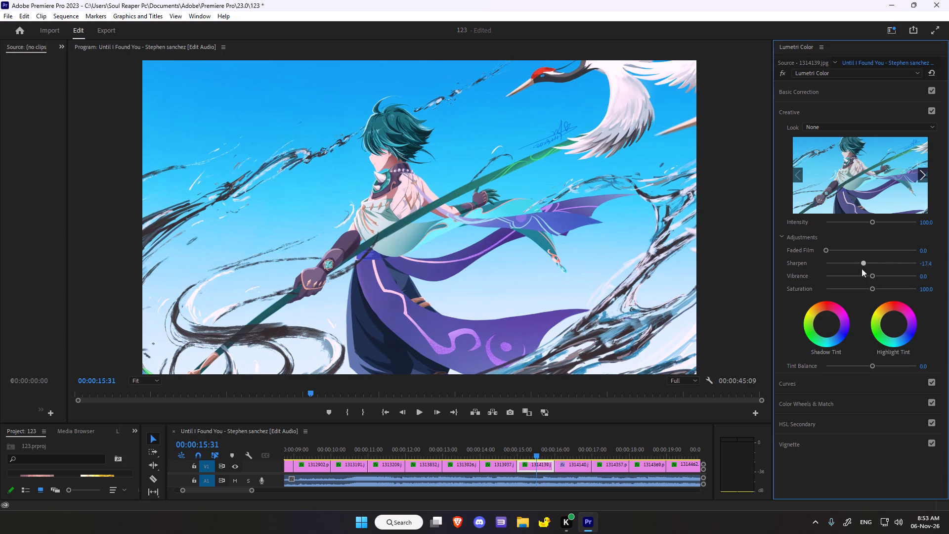
{"action": "left_click_drag", "start_coordinate": [862, 268], "coordinate": [885, 263]}
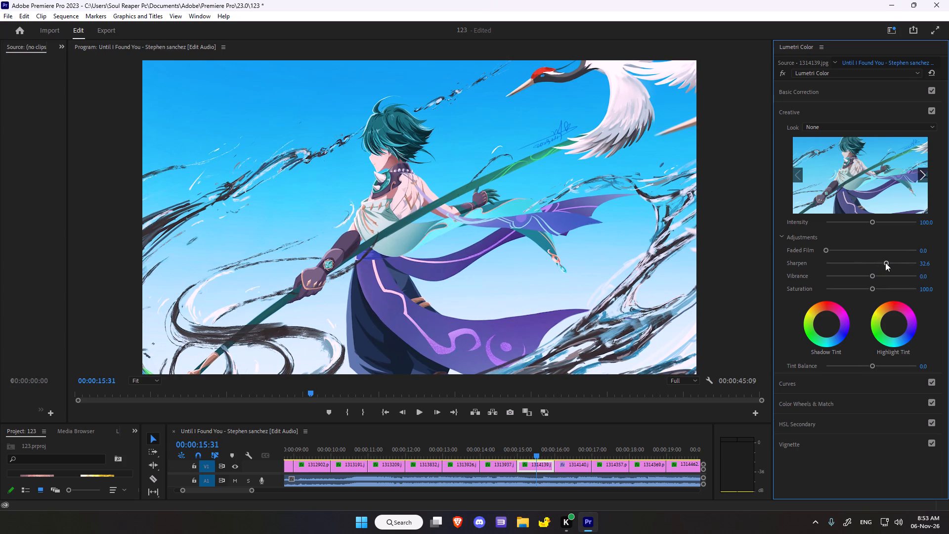
{"action": "left_click_drag", "start_coordinate": [871, 277], "coordinate": [892, 275]}
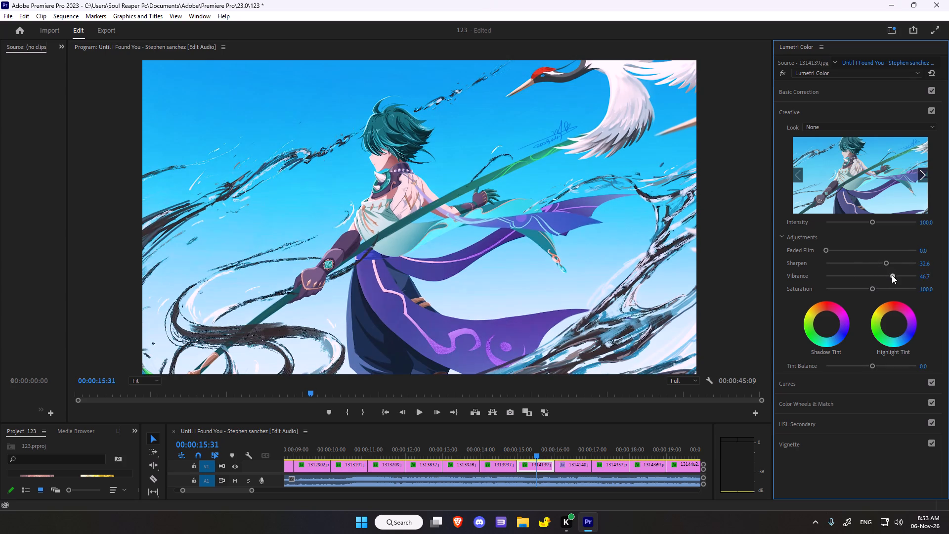
{"action": "left_click_drag", "start_coordinate": [892, 275], "coordinate": [878, 282]}
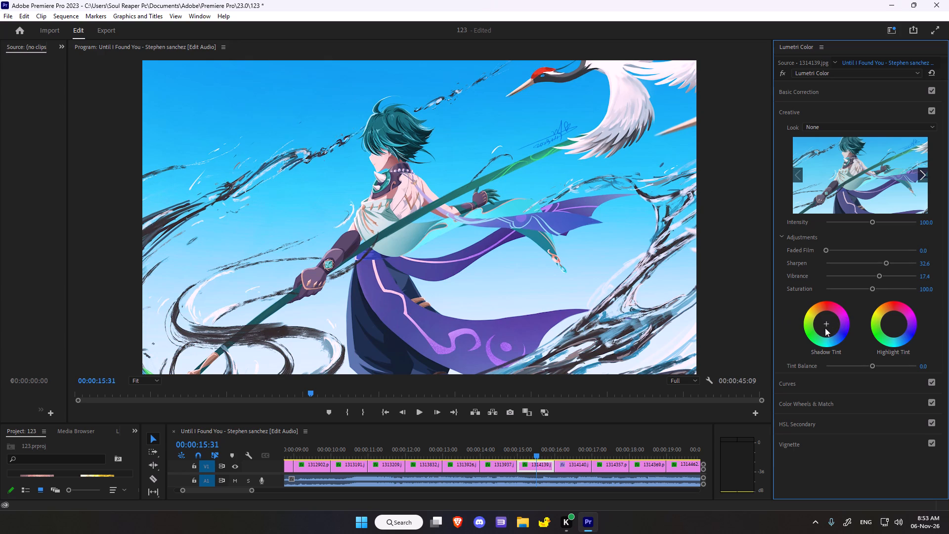
Nudge the Shadow Tint of 1314139.jpg slightly toward blue-violet and the Highlight Tint slightly toward magenta.
{"action": "left_click_drag", "start_coordinate": [825, 324], "coordinate": [793, 339]}
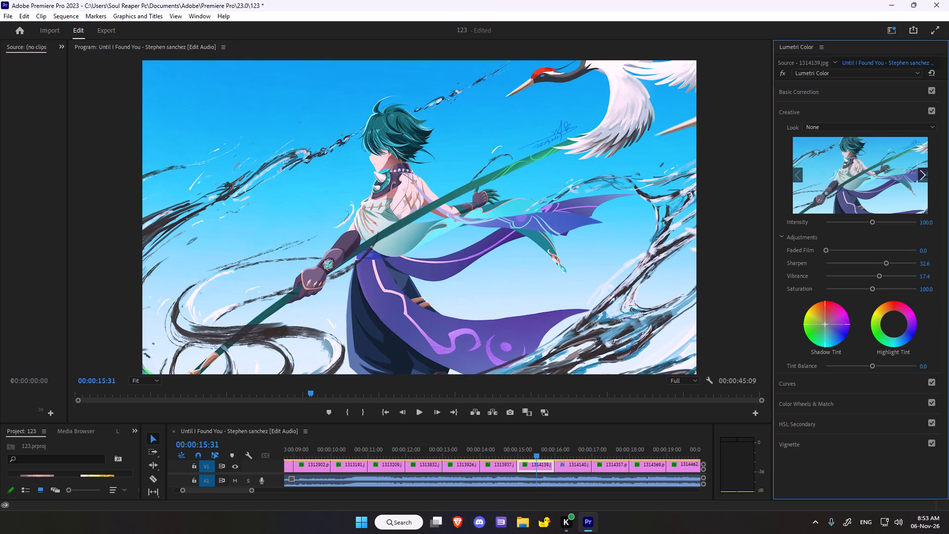
{"action": "left_click_drag", "start_coordinate": [793, 339], "coordinate": [861, 335]}
{"action": "left_click_drag", "start_coordinate": [894, 323], "coordinate": [937, 300]}
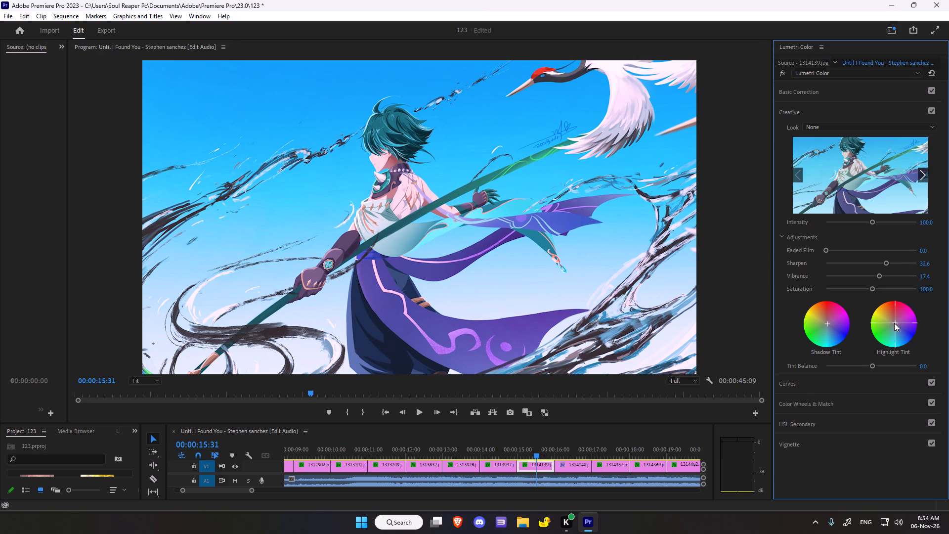
Add a control point at the middle of the white RGB curve for 1314139.jpg.
{"action": "left_click", "coordinate": [795, 385]}
{"action": "left_click", "coordinate": [854, 250]}
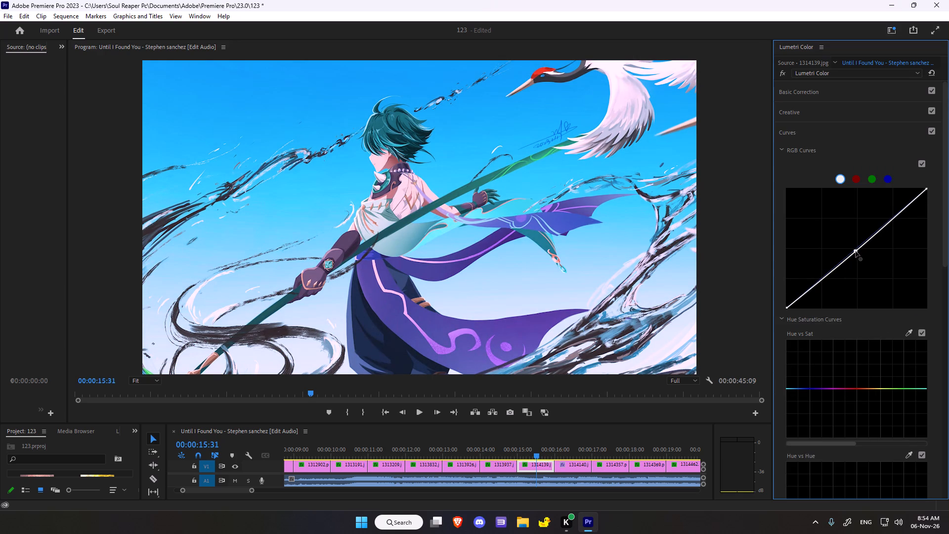
Sample the red crown of the crane for the Hue vs Sat curve and raise the red point moderately to boost its saturation.
{"action": "scroll", "coordinate": [879, 236], "scroll_direction": "down", "scroll_amount": 5}
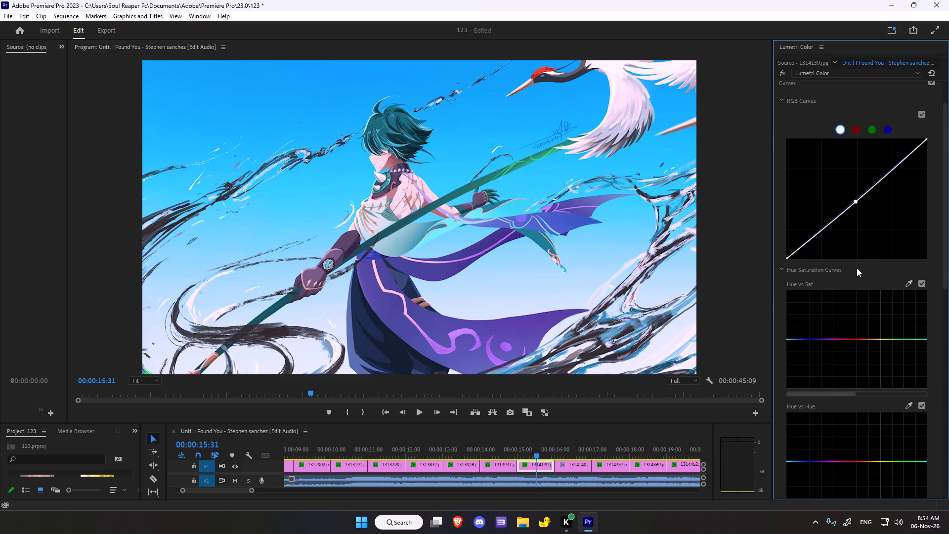
{"action": "left_click", "coordinate": [904, 288]}
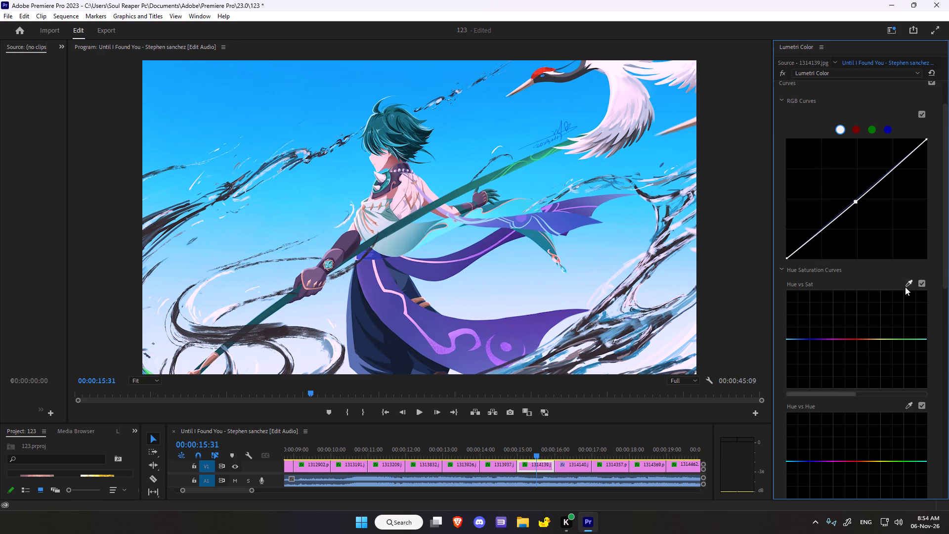
{"action": "left_click", "coordinate": [905, 287]}
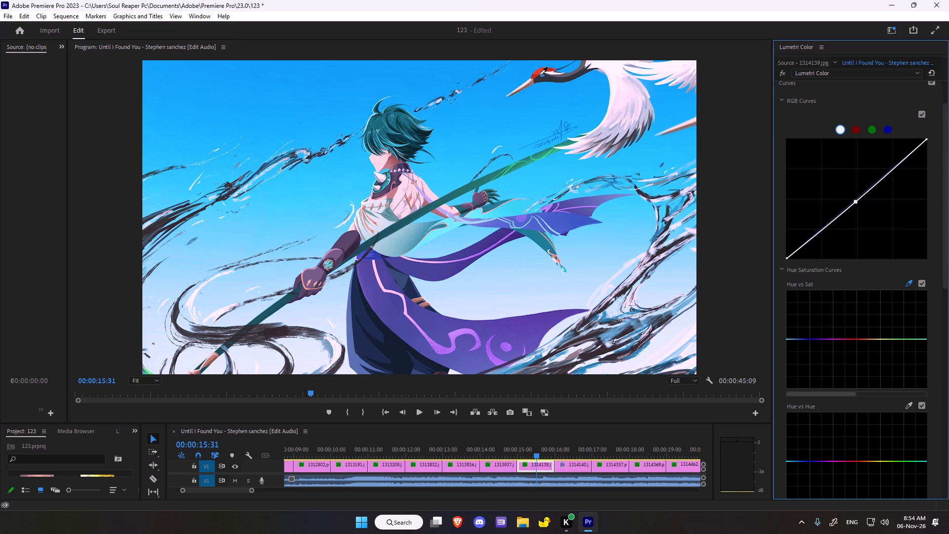
{"action": "left_click", "coordinate": [540, 69]}
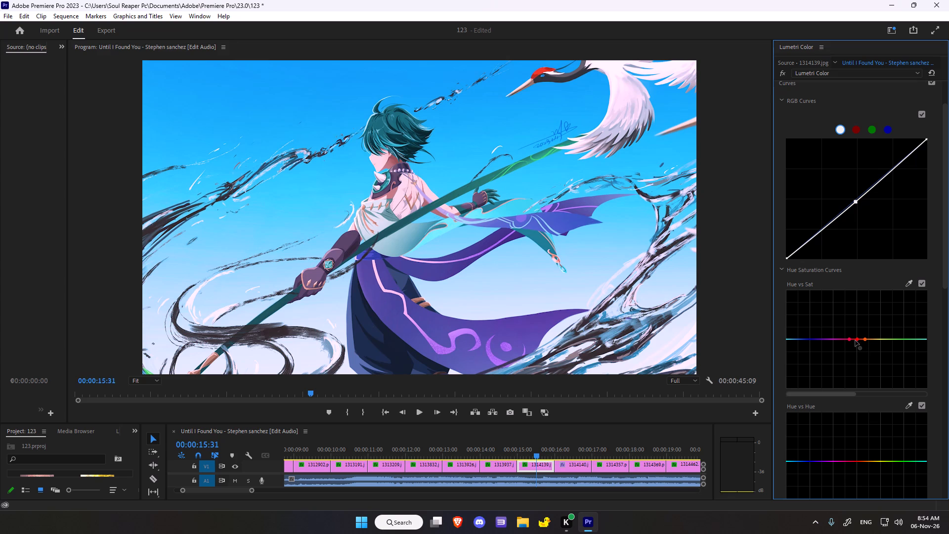
{"action": "left_click_drag", "start_coordinate": [857, 341], "coordinate": [863, 342]}
{"action": "left_click_drag", "start_coordinate": [863, 342], "coordinate": [833, 330]}
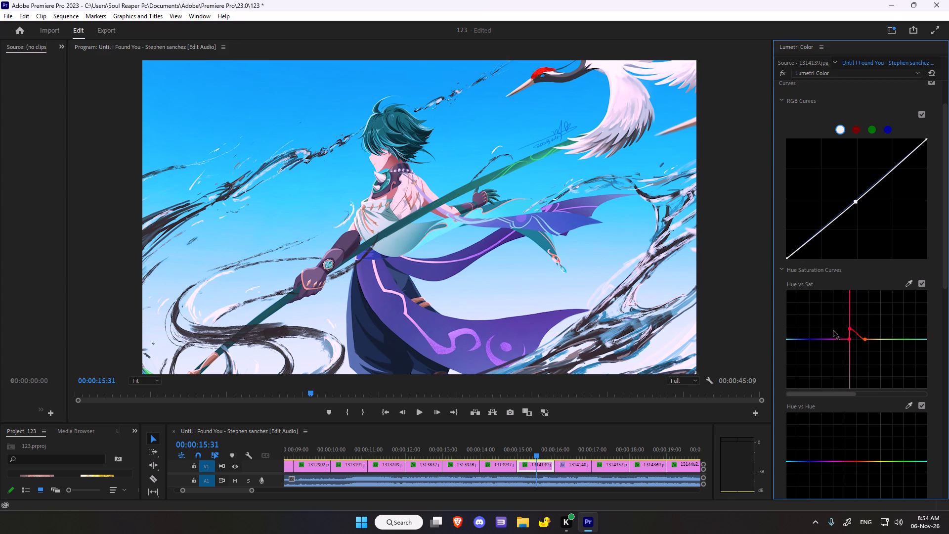
{"action": "left_click_drag", "start_coordinate": [833, 330], "coordinate": [855, 315]}
{"action": "left_click_drag", "start_coordinate": [855, 315], "coordinate": [856, 327]}
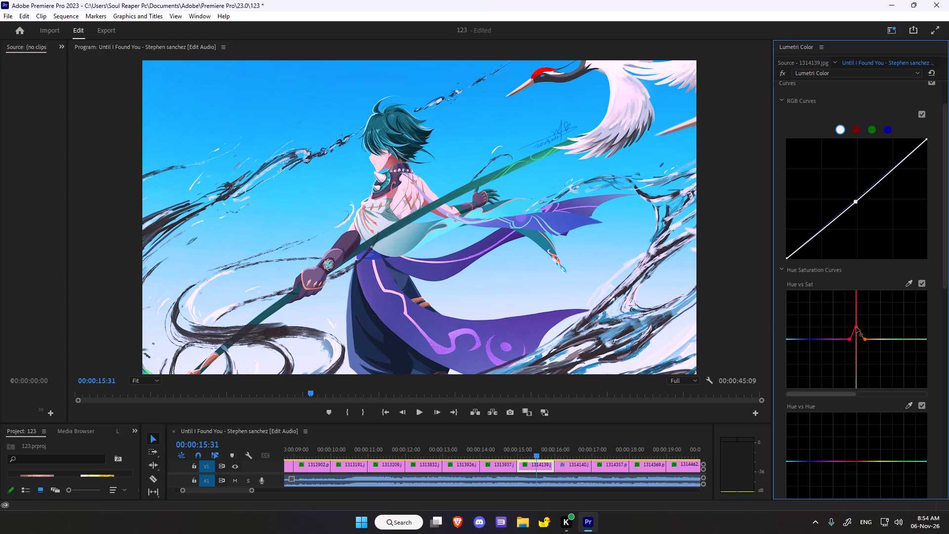
{"action": "left_click_drag", "start_coordinate": [856, 327], "coordinate": [856, 328]}
Sample the blue-violet robe for the Hue vs Hue curve and raise its blue middle point slightly above the baseline.
{"action": "scroll", "coordinate": [856, 328], "scroll_direction": "down", "scroll_amount": 3}
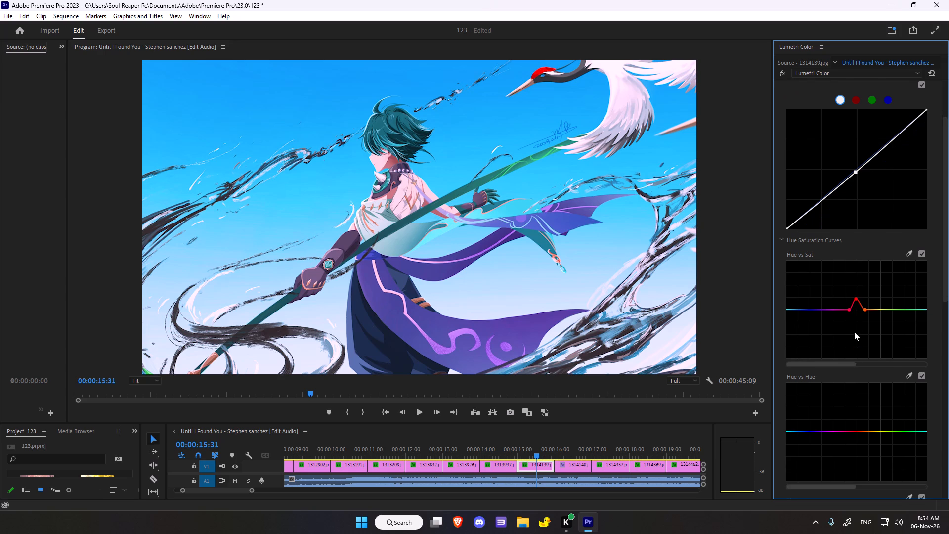
{"action": "scroll", "coordinate": [850, 335], "scroll_direction": "down", "scroll_amount": 4}
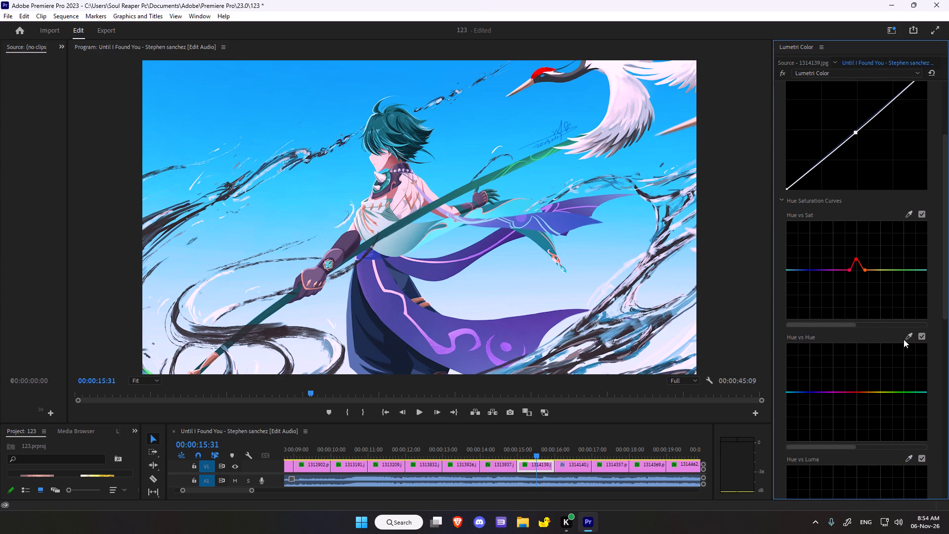
{"action": "left_click", "coordinate": [904, 339]}
{"action": "left_click", "coordinate": [909, 337]}
{"action": "left_click", "coordinate": [420, 316]}
{"action": "left_click_drag", "start_coordinate": [811, 393], "coordinate": [816, 380]}
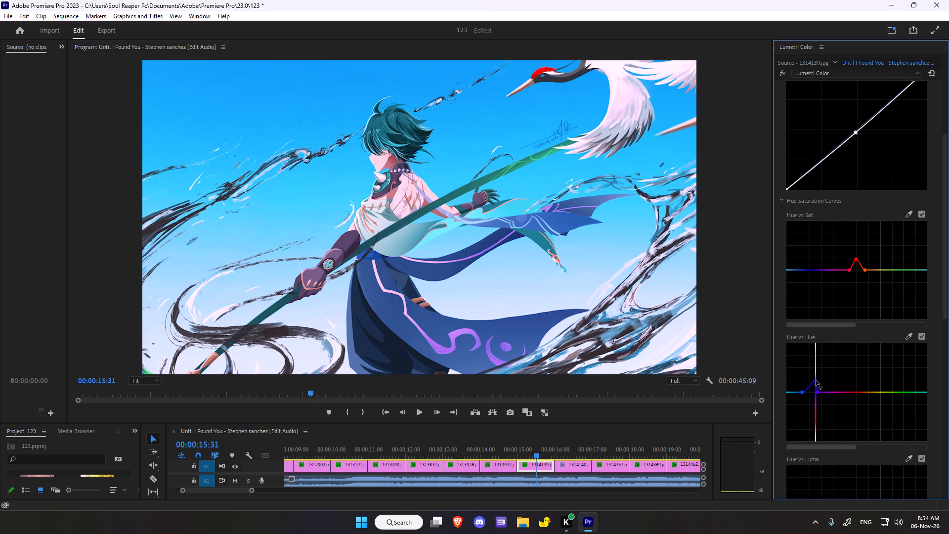
{"action": "left_click_drag", "start_coordinate": [816, 380], "coordinate": [813, 385]}
{"action": "left_click_drag", "start_coordinate": [813, 385], "coordinate": [810, 389]}
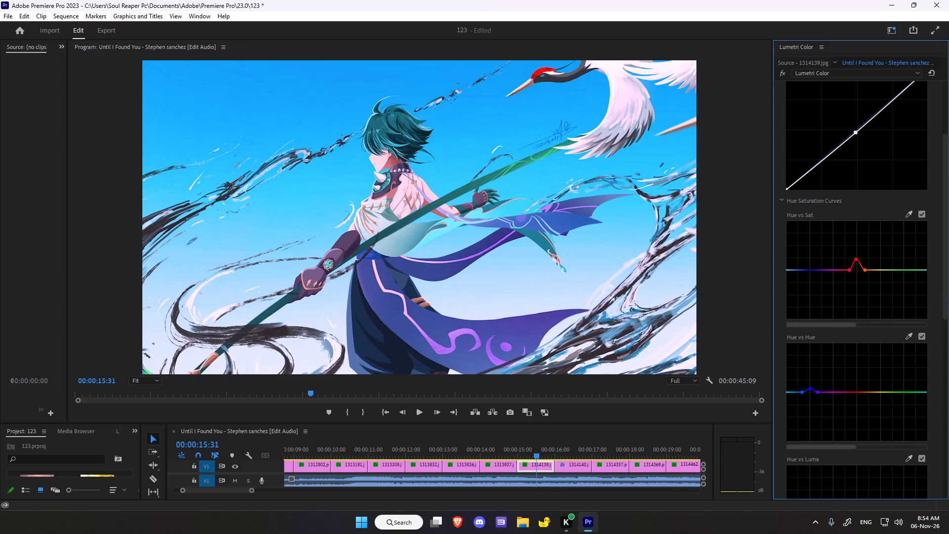
Sample the light purple pattern on the robe for the Hue vs Luma curve and raise its middle point slightly to brighten it.
{"action": "scroll", "coordinate": [847, 367], "scroll_direction": "down", "scroll_amount": 3}
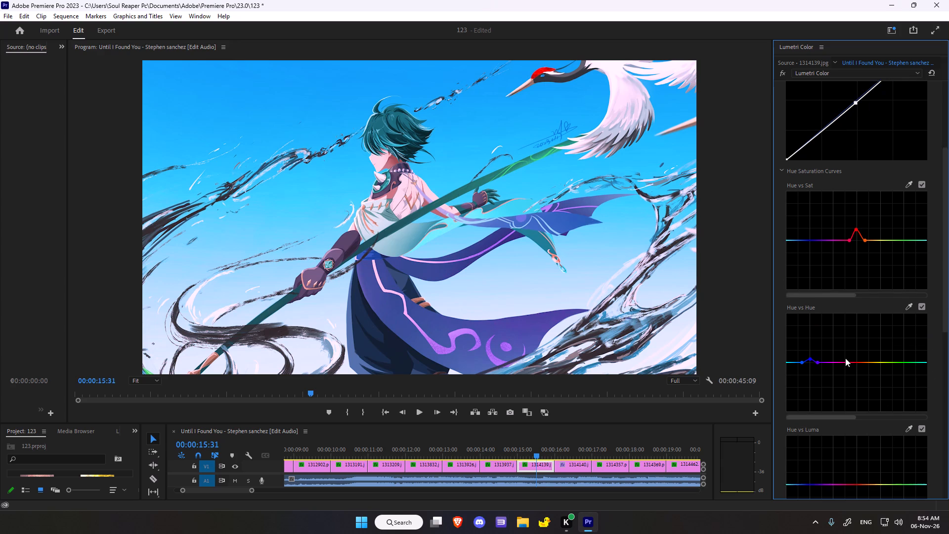
{"action": "scroll", "coordinate": [845, 358], "scroll_direction": "down", "scroll_amount": 7}
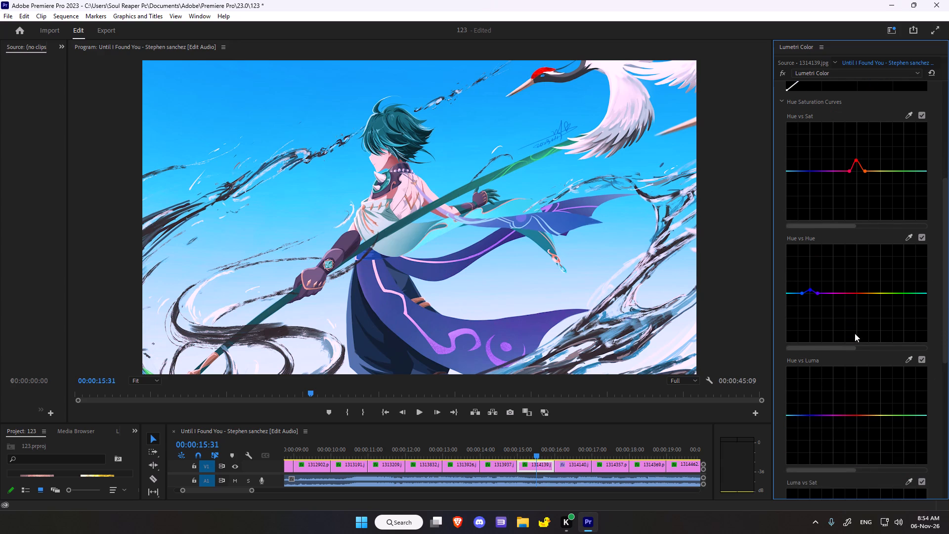
{"action": "scroll", "coordinate": [855, 333], "scroll_direction": "up", "scroll_amount": 1}
{"action": "scroll", "coordinate": [855, 333], "scroll_direction": "down", "scroll_amount": 4}
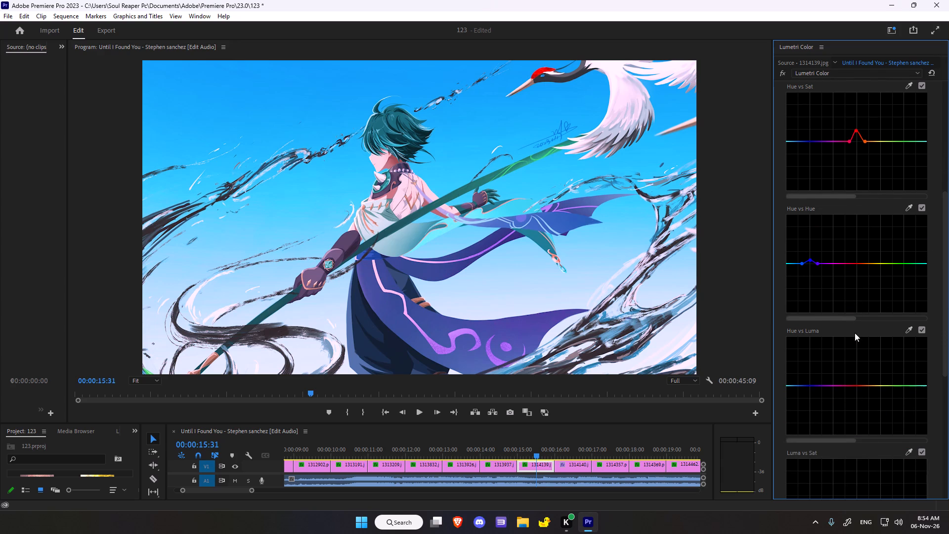
{"action": "scroll", "coordinate": [855, 333], "scroll_direction": "down", "scroll_amount": 2}
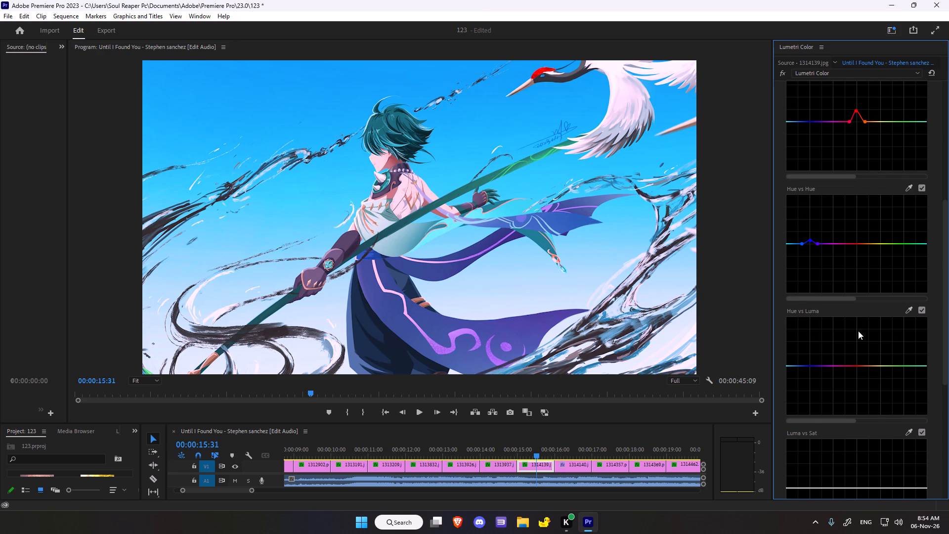
{"action": "scroll", "coordinate": [858, 331], "scroll_direction": "down", "scroll_amount": 2}
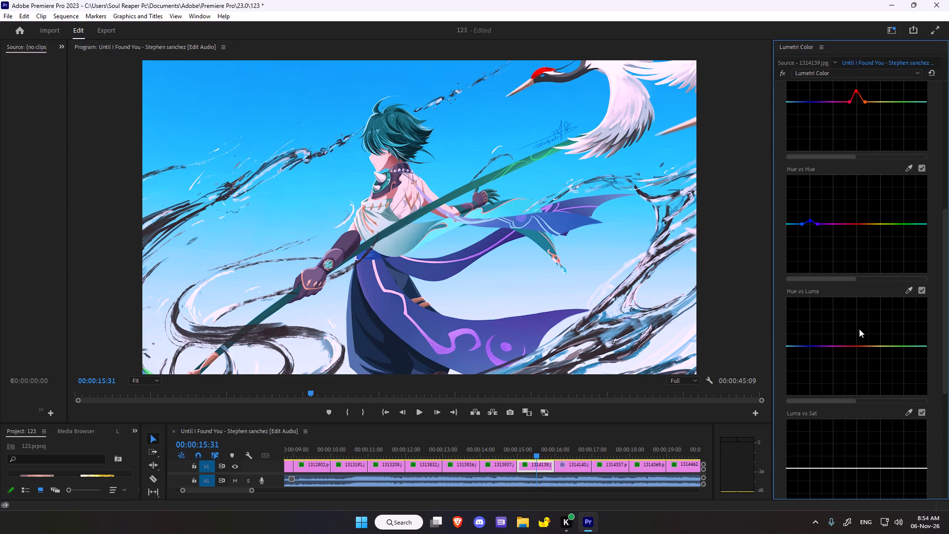
{"action": "scroll", "coordinate": [859, 329], "scroll_direction": "down", "scroll_amount": 3}
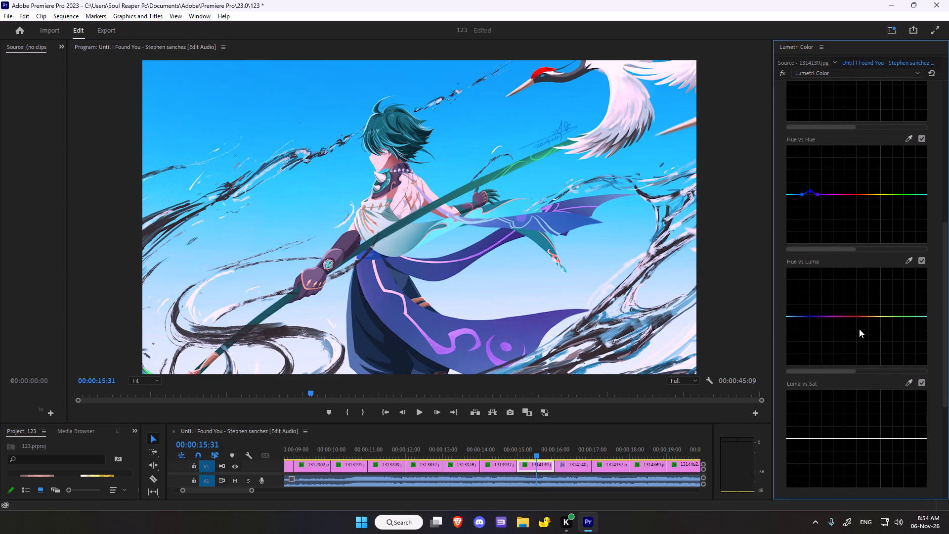
{"action": "scroll", "coordinate": [859, 329], "scroll_direction": "down", "scroll_amount": 1}
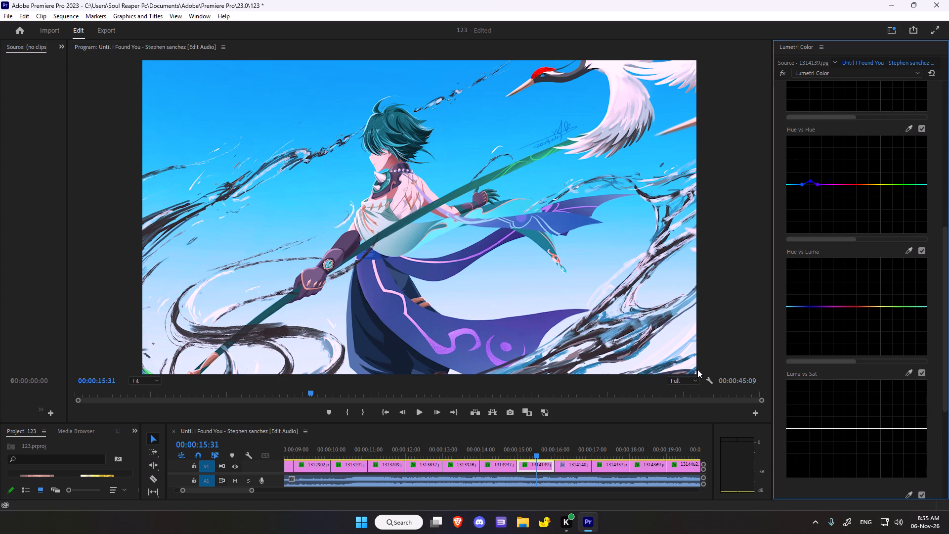
{"action": "left_click", "coordinate": [907, 251]}
{"action": "left_click", "coordinate": [457, 332]}
{"action": "left_click_drag", "start_coordinate": [824, 306], "coordinate": [821, 291]}
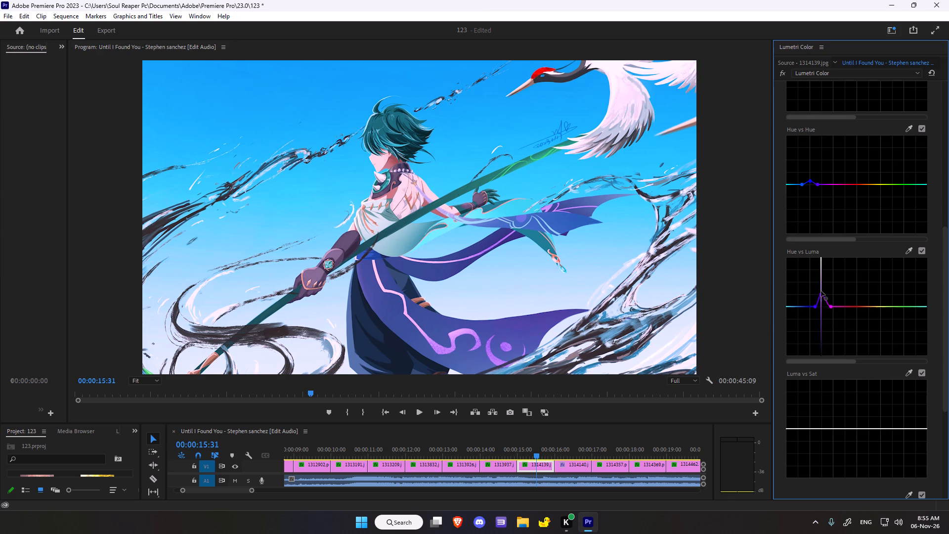
{"action": "left_click_drag", "start_coordinate": [821, 291], "coordinate": [823, 300]}
Sample the pale sky beside the robe for the Luma vs Sat curve and pull its middle point far below the baseline.
{"action": "left_click", "coordinate": [908, 375]}
{"action": "left_click", "coordinate": [448, 242]}
{"action": "left_click_drag", "start_coordinate": [906, 429], "coordinate": [906, 452]}
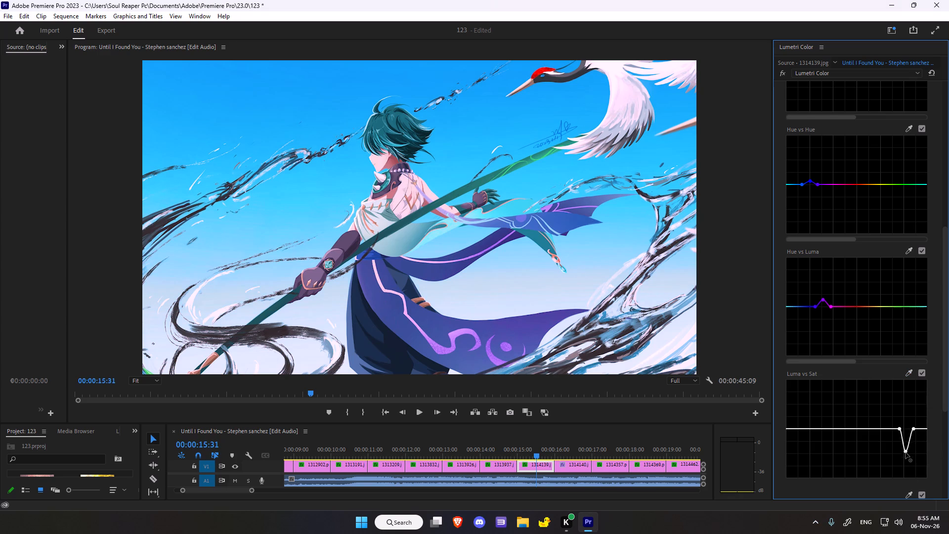
{"action": "left_click_drag", "start_coordinate": [906, 452], "coordinate": [907, 465]}
Sample the purple circular motif on the robe for the Sat vs Sat curve and raise its middle point slightly above the baseline.
{"action": "scroll", "coordinate": [825, 311], "scroll_direction": "down", "scroll_amount": 3}
{"action": "scroll", "coordinate": [789, 372], "scroll_direction": "down", "scroll_amount": 4}
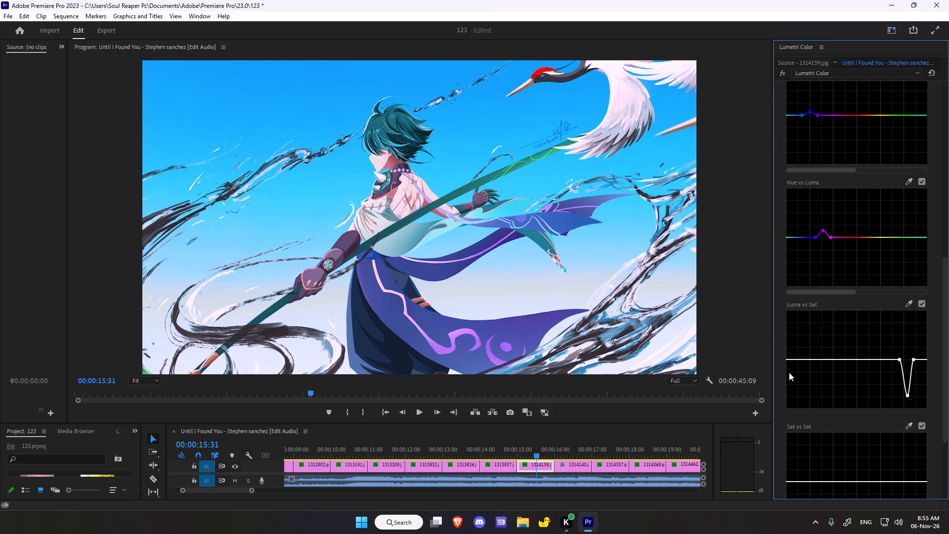
{"action": "scroll", "coordinate": [789, 372], "scroll_direction": "down", "scroll_amount": 4}
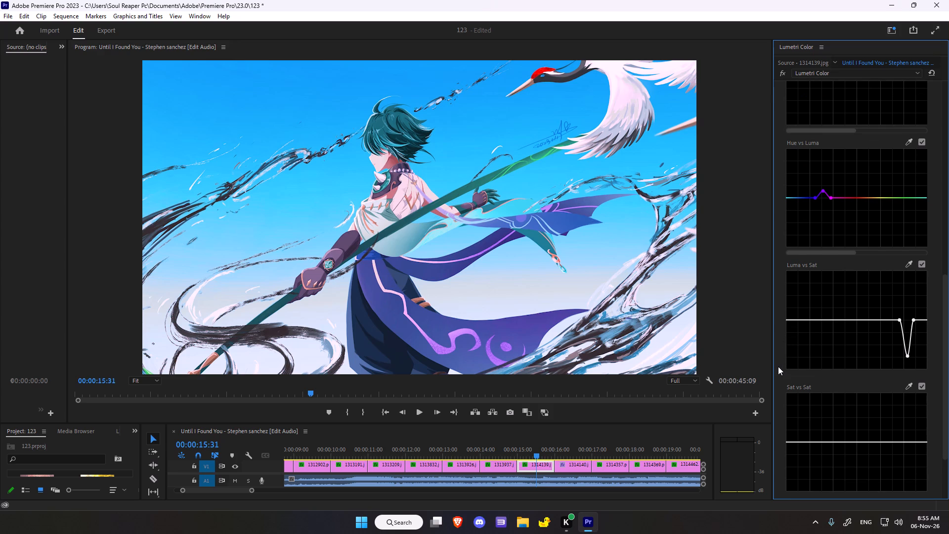
{"action": "scroll", "coordinate": [778, 366], "scroll_direction": "down", "scroll_amount": 4}
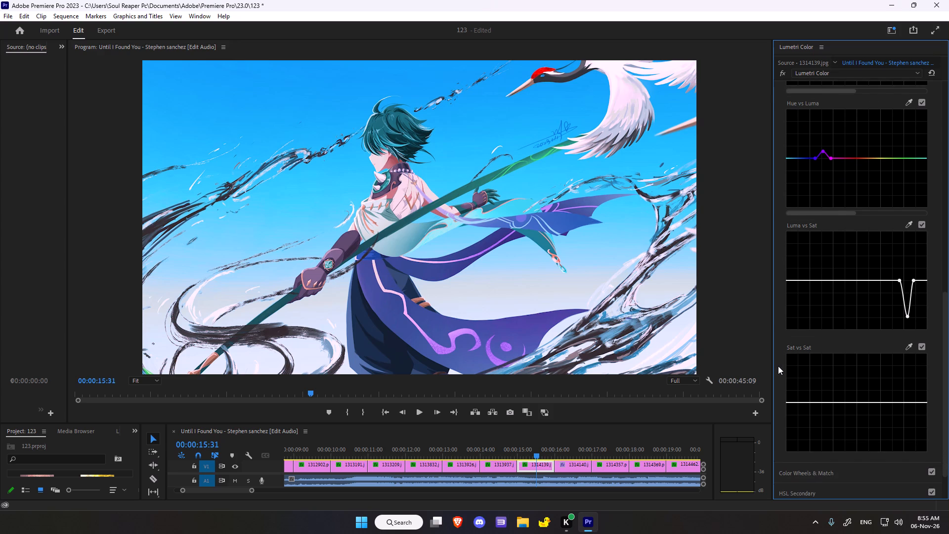
{"action": "scroll", "coordinate": [778, 366], "scroll_direction": "down", "scroll_amount": 1}
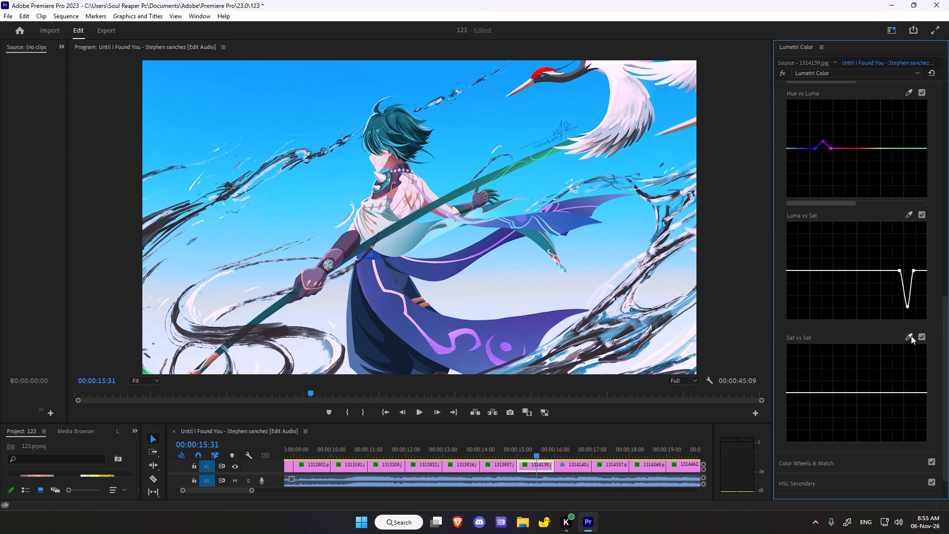
{"action": "left_click", "coordinate": [911, 336]}
{"action": "scroll", "coordinate": [796, 384], "scroll_direction": "down", "scroll_amount": 6}
{"action": "scroll", "coordinate": [783, 409], "scroll_direction": "up", "scroll_amount": 4}
{"action": "scroll", "coordinate": [615, 323], "scroll_direction": "up", "scroll_amount": 6}
{"action": "left_click", "coordinate": [505, 347]}
{"action": "left_click_drag", "start_coordinate": [866, 395], "coordinate": [856, 378]}
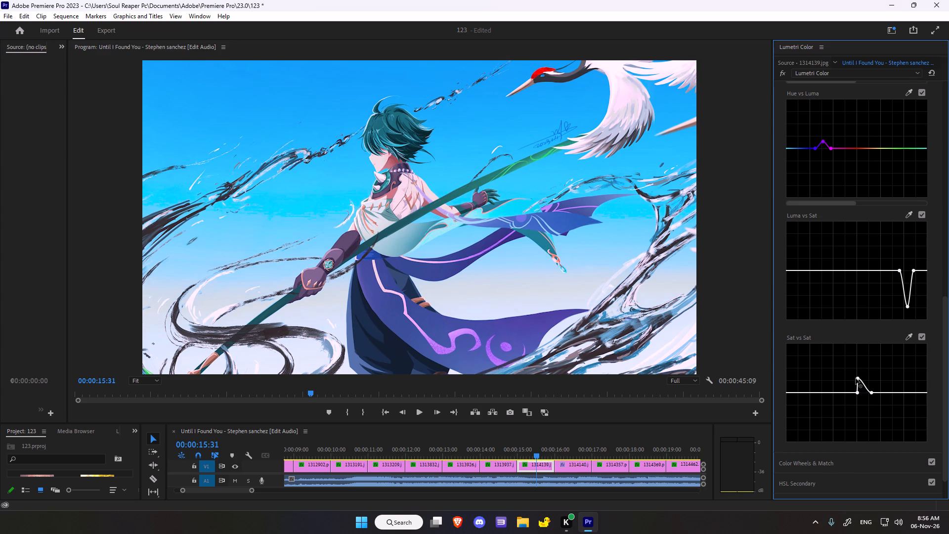
{"action": "left_click_drag", "start_coordinate": [856, 378], "coordinate": [859, 388]}
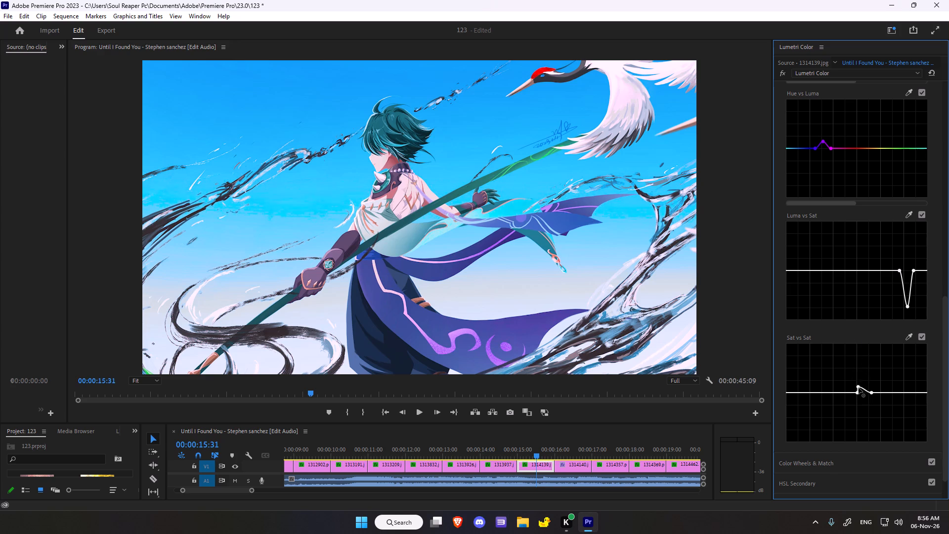
{"action": "left_click_drag", "start_coordinate": [859, 388], "coordinate": [867, 386]}
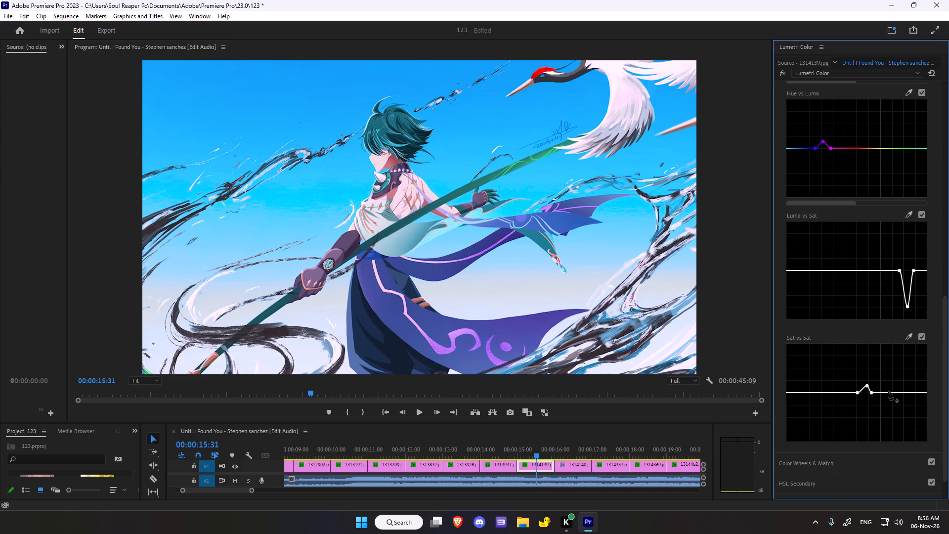
Set the vignette of 1314139.jpg to Amount 0.3, Midpoint 45.7, Roundness 6.5 and Feather 48.9.
{"action": "scroll", "coordinate": [793, 397], "scroll_direction": "down", "scroll_amount": 2}
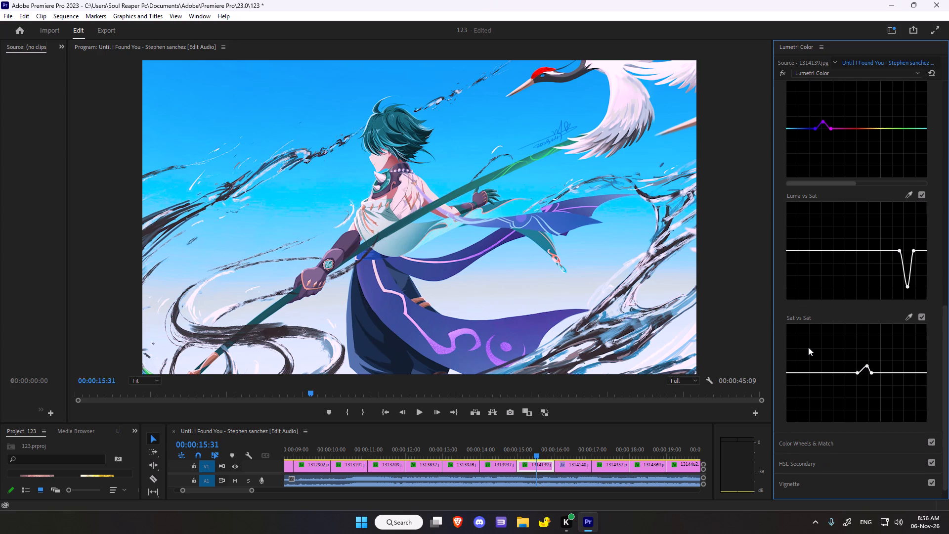
{"action": "scroll", "coordinate": [808, 347], "scroll_direction": "down", "scroll_amount": 5}
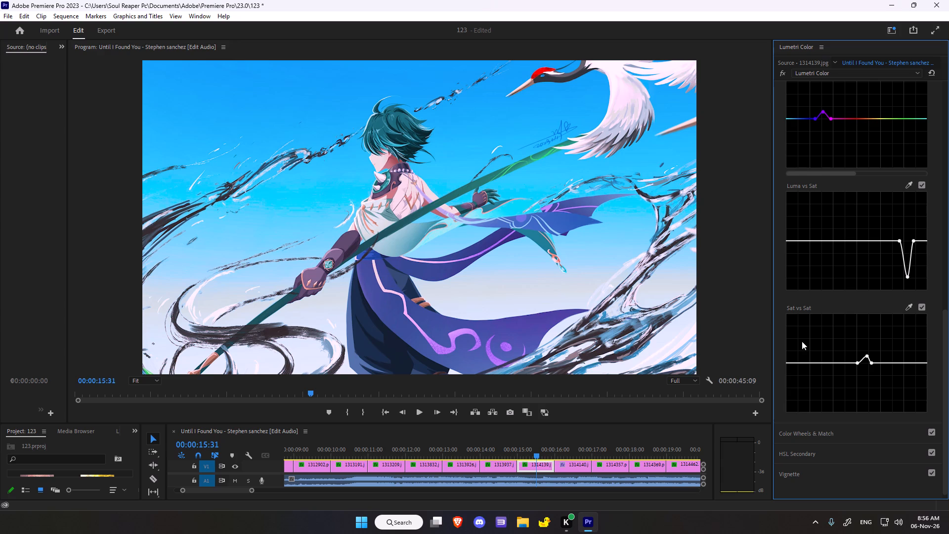
{"action": "left_click", "coordinate": [784, 466]}
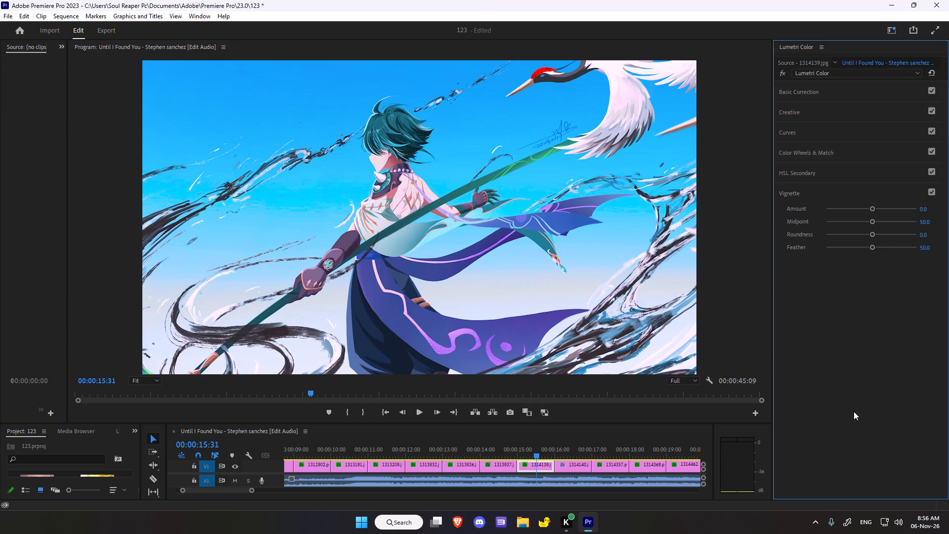
{"action": "left_click_drag", "start_coordinate": [871, 206], "coordinate": [871, 206]}
{"action": "left_click_drag", "start_coordinate": [871, 206], "coordinate": [874, 210]}
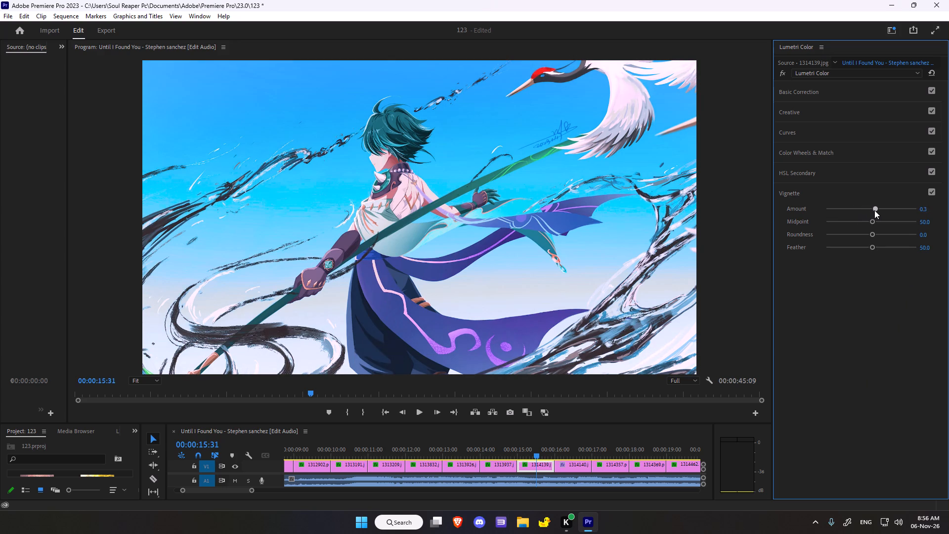
{"action": "left_click_drag", "start_coordinate": [874, 210], "coordinate": [874, 213]}
{"action": "left_click_drag", "start_coordinate": [873, 221], "coordinate": [866, 223]}
{"action": "left_click", "coordinate": [873, 230]}
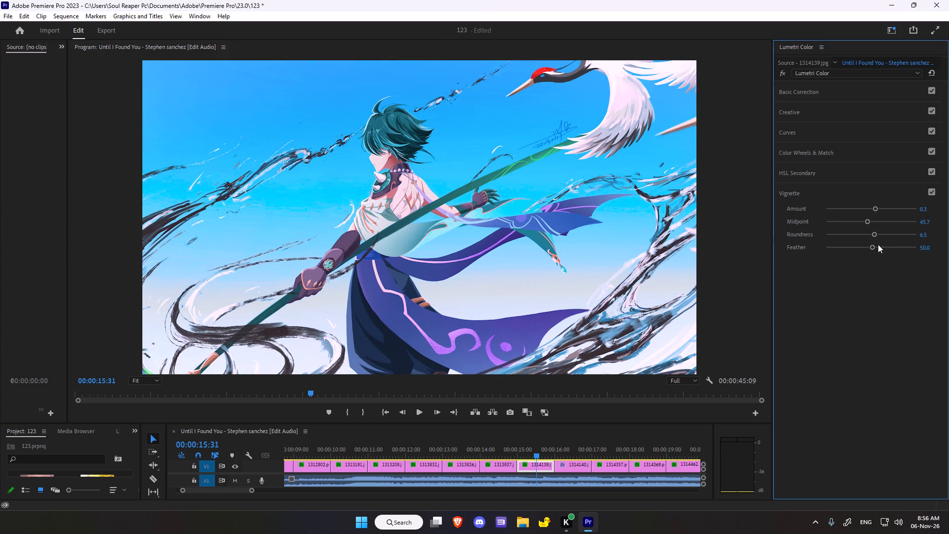
{"action": "left_click_drag", "start_coordinate": [874, 250], "coordinate": [869, 250]}
{"action": "scroll", "coordinate": [869, 250], "scroll_direction": "down", "scroll_amount": 1}
Advance the playhead to the 1314140.jpg clip at about 00:00:16:21 and reset its Lumetri Color effect.
{"action": "scroll", "coordinate": [848, 319], "scroll_direction": "down", "scroll_amount": 2}
{"action": "scroll", "coordinate": [603, 391], "scroll_direction": "down", "scroll_amount": 2}
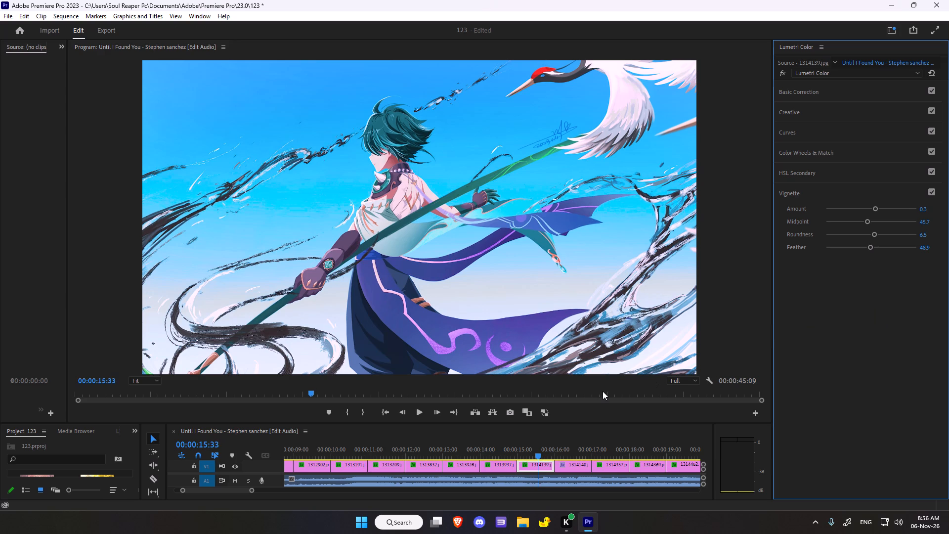
{"action": "scroll", "coordinate": [603, 391], "scroll_direction": "down", "scroll_amount": 13}
{"action": "scroll", "coordinate": [571, 392], "scroll_direction": "down", "scroll_amount": 17}
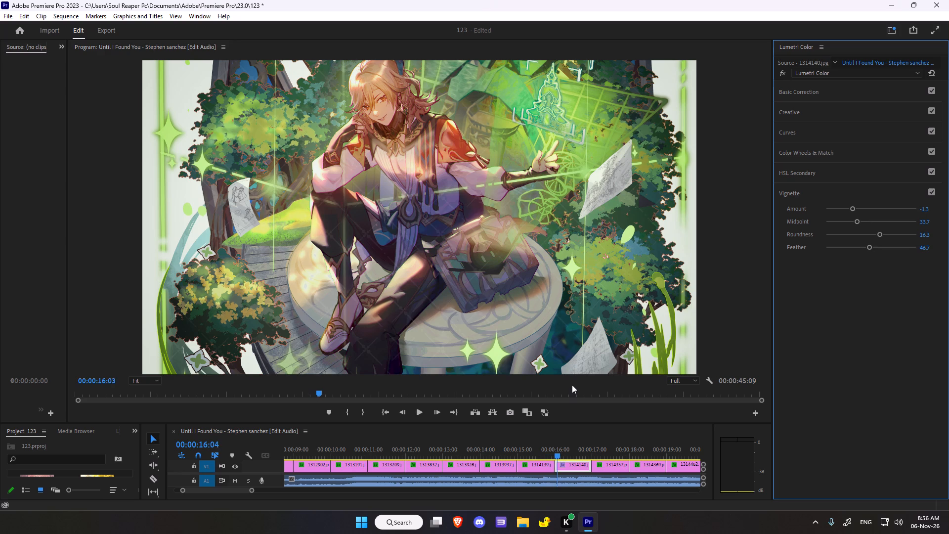
{"action": "scroll", "coordinate": [572, 385], "scroll_direction": "down", "scroll_amount": 18}
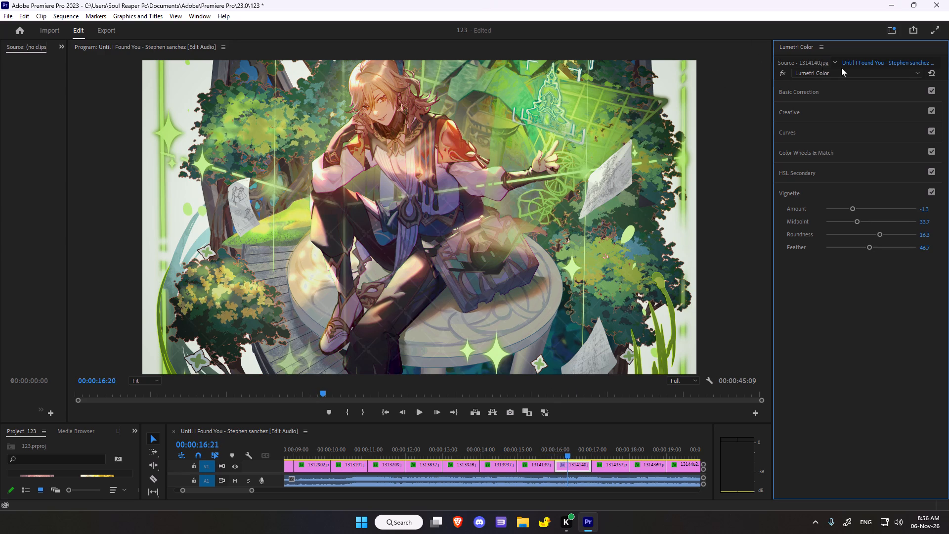
{"action": "left_click", "coordinate": [934, 74]}
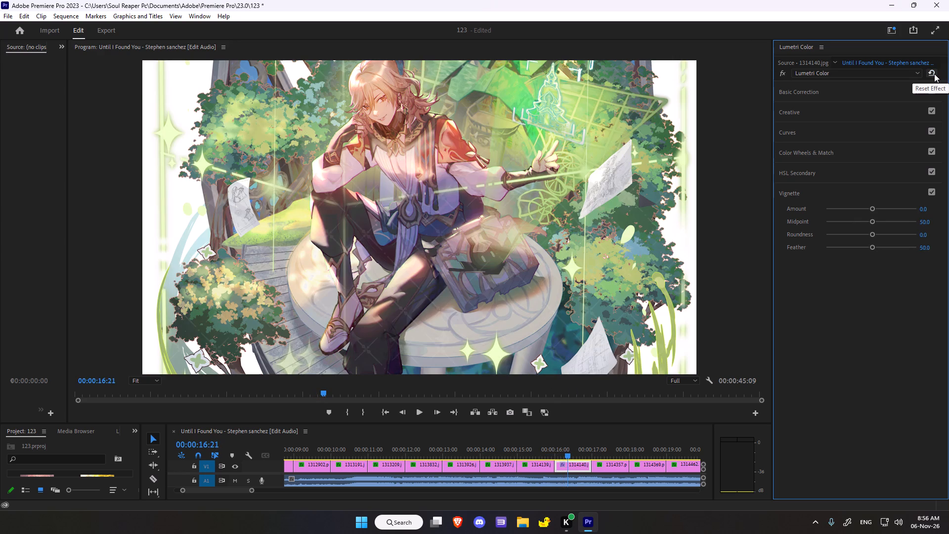
In Basic Correction for 1314140.jpg, set Temperature to -5.4, Tint to 5.4 and Saturation to 110.9.
{"action": "left_click", "coordinate": [809, 90]}
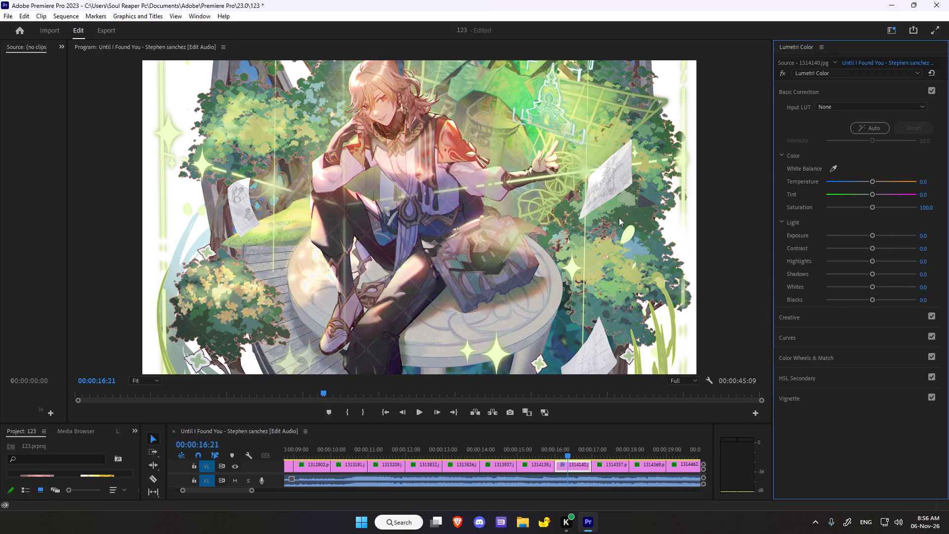
{"action": "left_click_drag", "start_coordinate": [873, 182], "coordinate": [879, 181]}
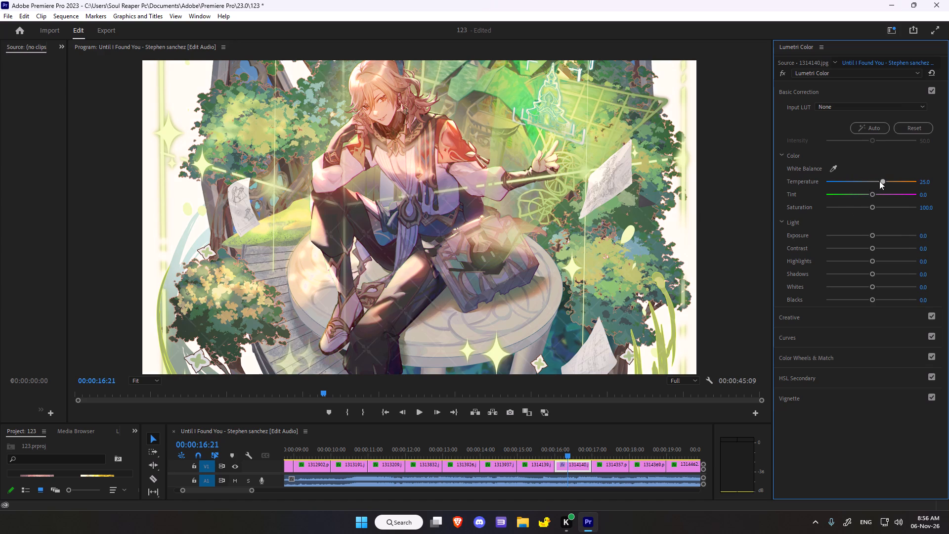
{"action": "left_click_drag", "start_coordinate": [879, 181], "coordinate": [867, 185]}
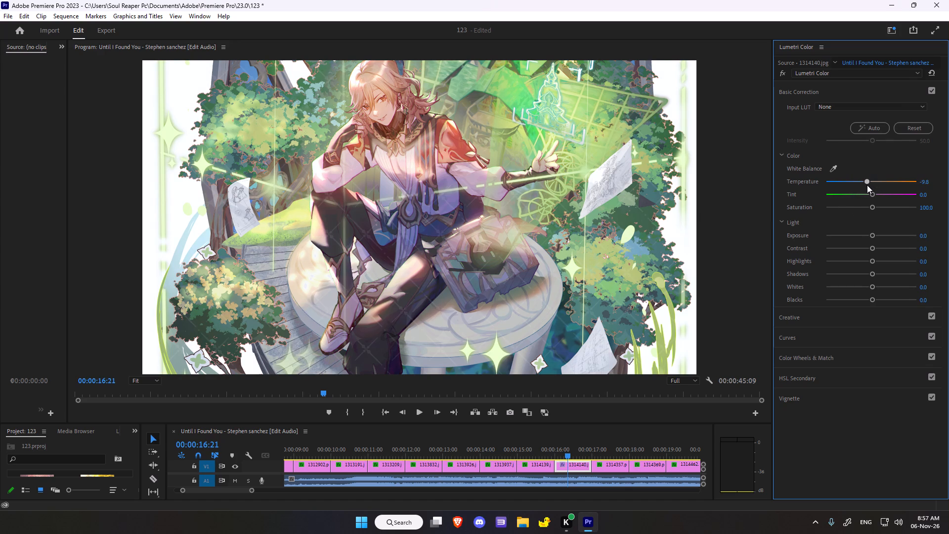
{"action": "left_click_drag", "start_coordinate": [867, 185], "coordinate": [868, 184]}
{"action": "left_click", "coordinate": [873, 195]}
{"action": "left_click_drag", "start_coordinate": [872, 209], "coordinate": [867, 208]}
{"action": "left_click_drag", "start_coordinate": [867, 208], "coordinate": [875, 205]}
In Basic Correction, set Exposure to 0.3, Contrast 16.3, Highlights -1.1, Shadows -15.2 and Whites -7.6, and lower Blacks below zero.
{"action": "left_click", "coordinate": [872, 233]}
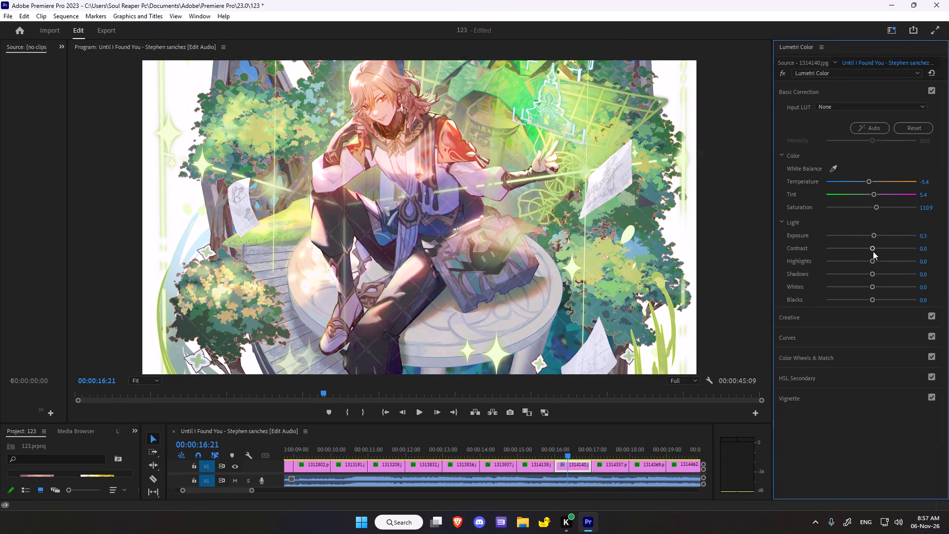
{"action": "left_click_drag", "start_coordinate": [873, 251], "coordinate": [878, 250]}
{"action": "left_click_drag", "start_coordinate": [873, 261], "coordinate": [875, 266]}
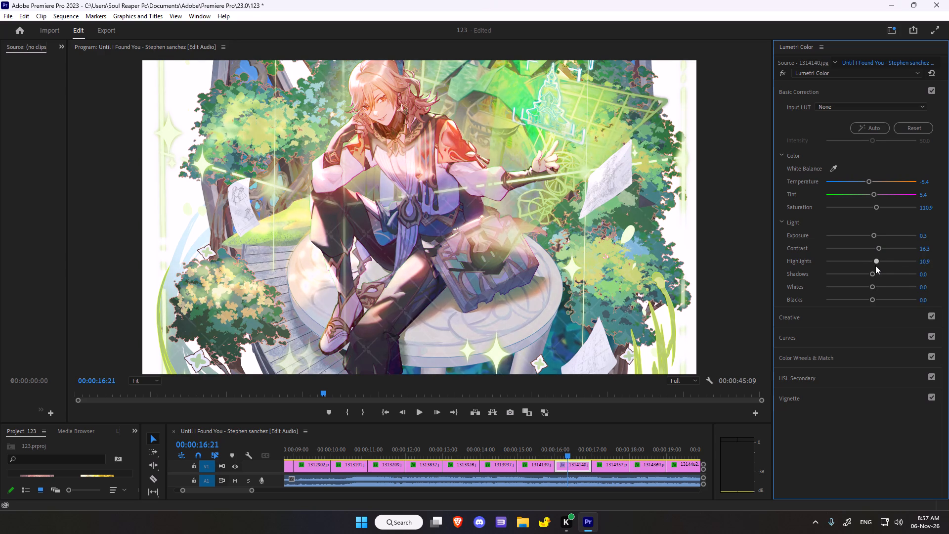
{"action": "left_click_drag", "start_coordinate": [875, 266], "coordinate": [870, 267]}
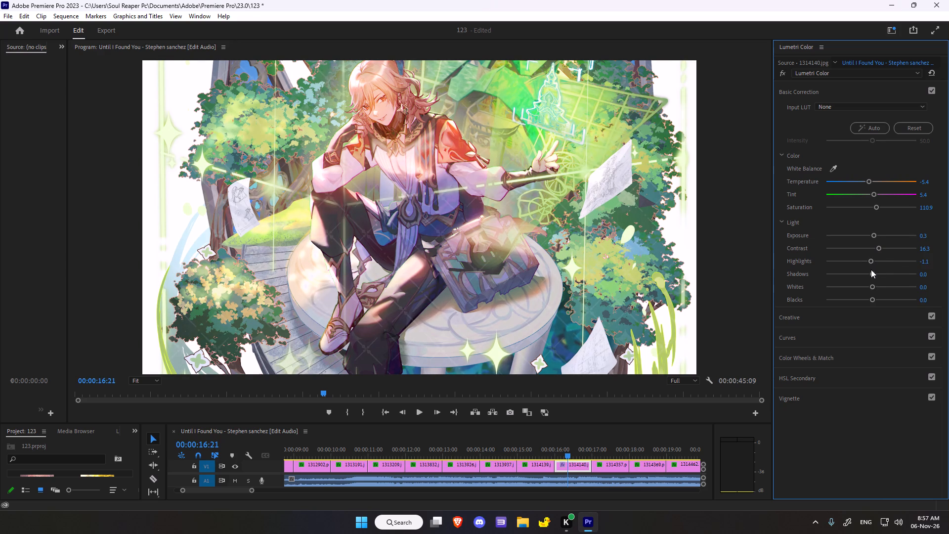
{"action": "left_click_drag", "start_coordinate": [872, 277], "coordinate": [863, 279]}
{"action": "left_click", "coordinate": [869, 286]}
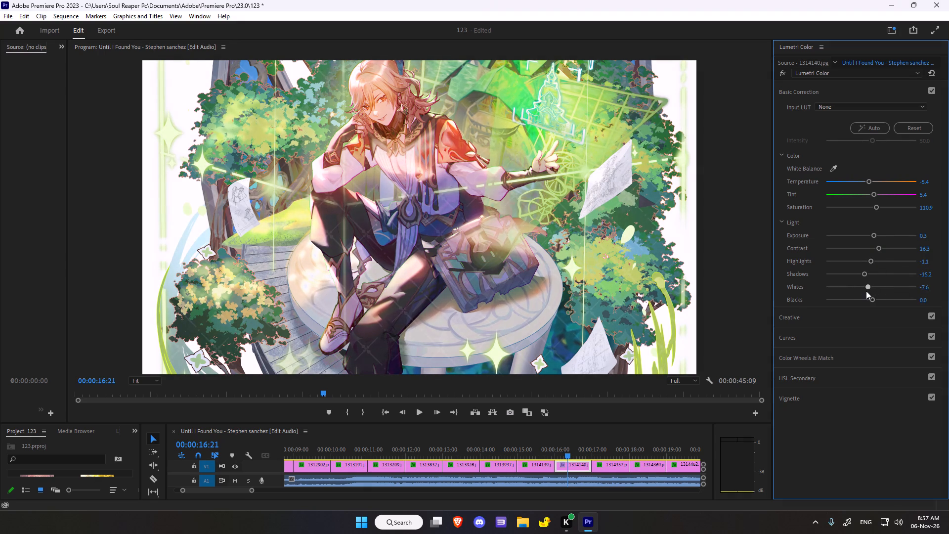
{"action": "left_click_drag", "start_coordinate": [875, 301], "coordinate": [863, 302]}
In the Creative adjustments for 1314140.jpg, set Sharpen to 100, Vibrance to 38 and Saturation to 98.9.
{"action": "left_click", "coordinate": [795, 319]}
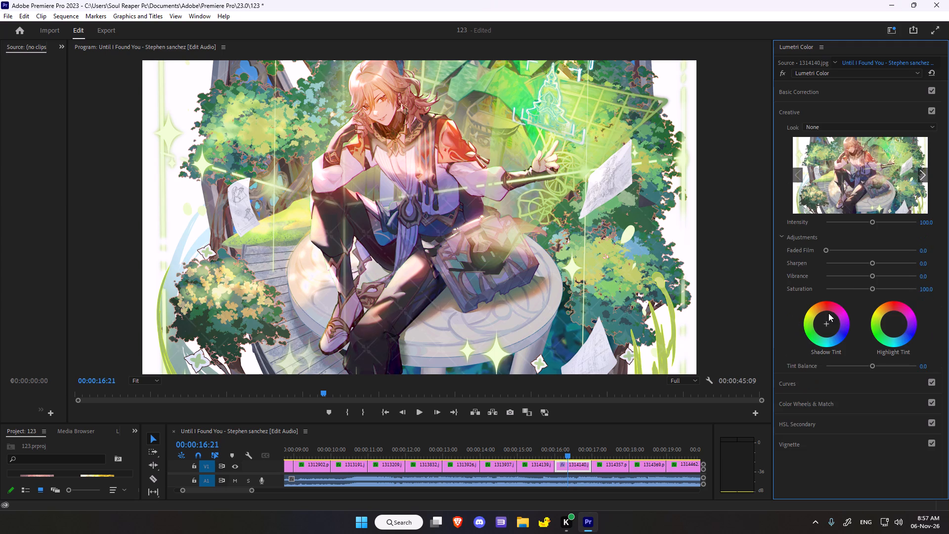
{"action": "left_click_drag", "start_coordinate": [872, 265], "coordinate": [948, 254]}
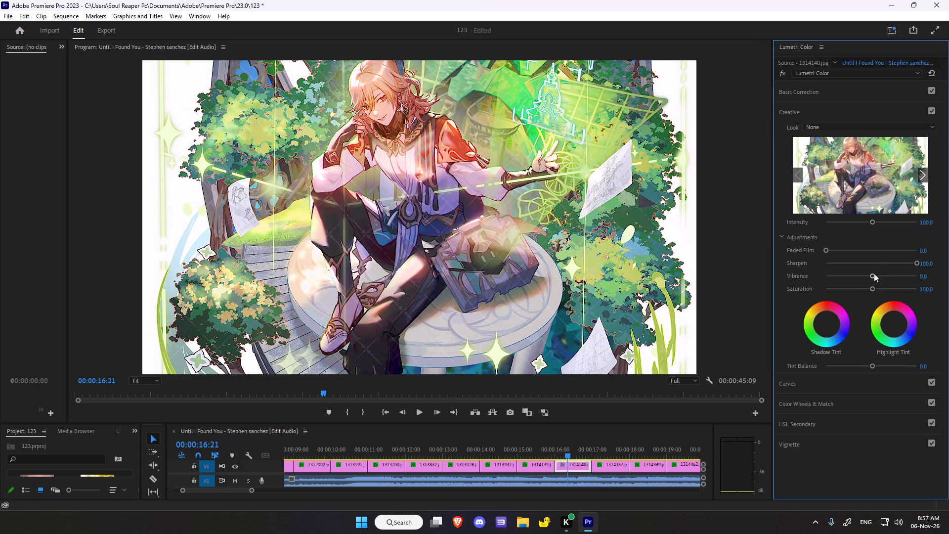
{"action": "left_click_drag", "start_coordinate": [874, 273], "coordinate": [888, 271]}
{"action": "left_click", "coordinate": [874, 288]}
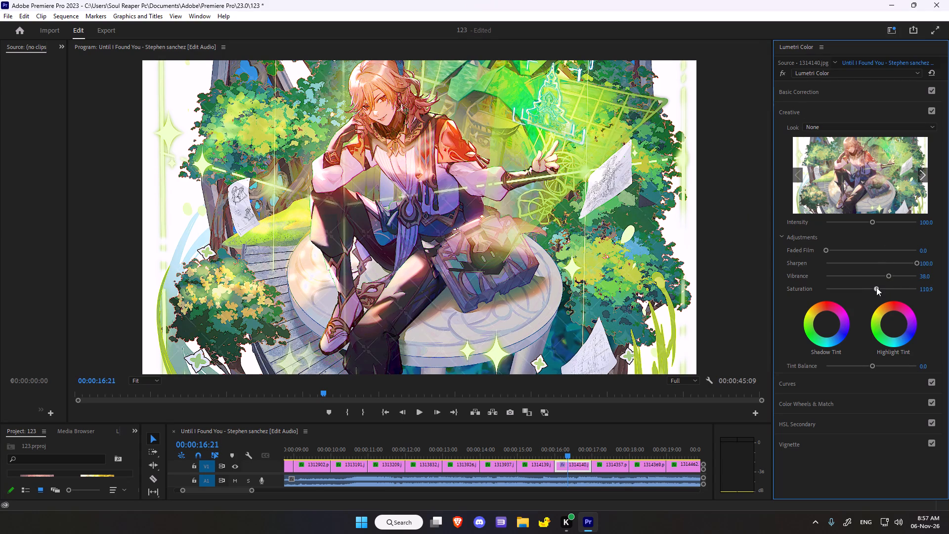
{"action": "left_click_drag", "start_coordinate": [876, 287], "coordinate": [864, 290]}
{"action": "left_click_drag", "start_coordinate": [864, 290], "coordinate": [870, 288]}
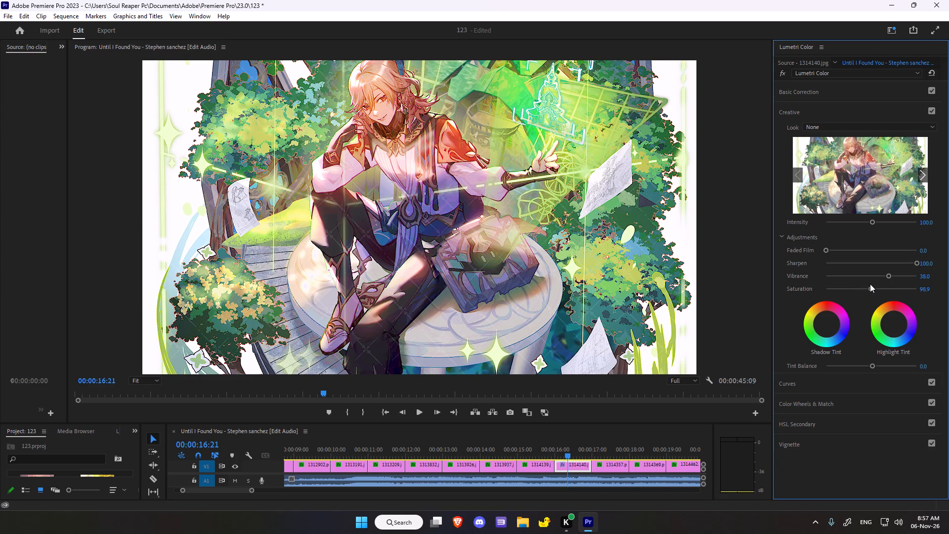
Fine-tune the Shadow Tint close to the centre of its wheel and reset the Highlight Tint to neutral.
{"action": "scroll", "coordinate": [870, 275], "scroll_direction": "down", "scroll_amount": 3}
{"action": "left_click_drag", "start_coordinate": [827, 324], "coordinate": [830, 297]}
{"action": "left_click_drag", "start_coordinate": [895, 325], "coordinate": [895, 337]}
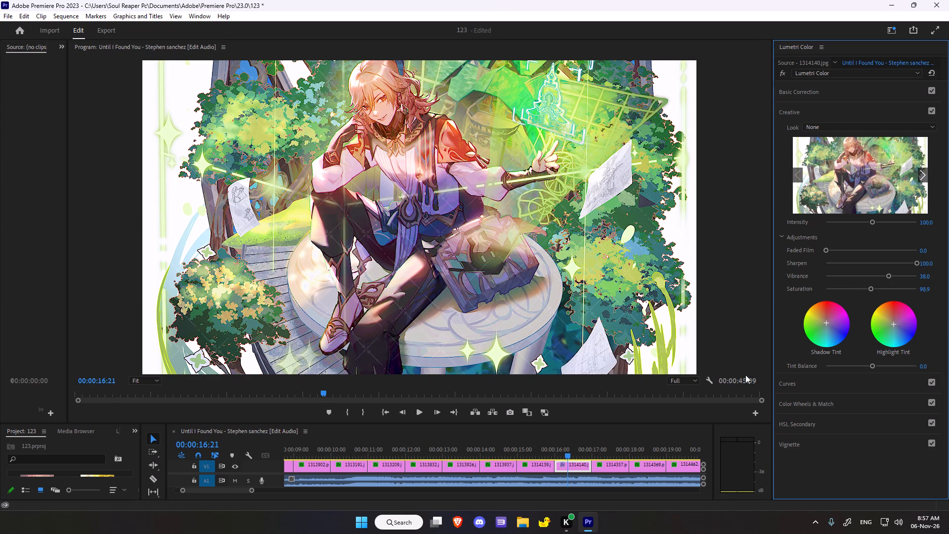
{"action": "left_click_drag", "start_coordinate": [825, 324], "coordinate": [836, 347]}
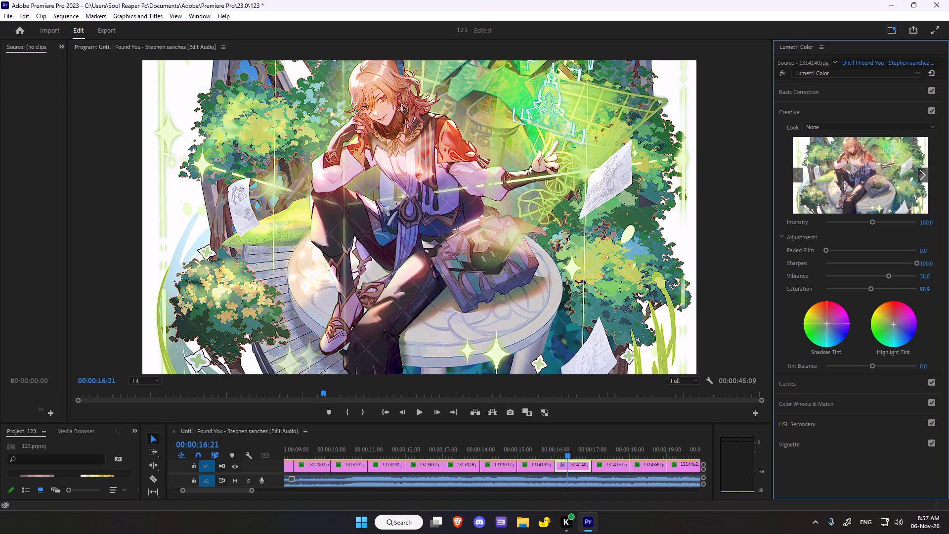
{"action": "left_click_drag", "start_coordinate": [836, 347], "coordinate": [831, 344]}
{"action": "left_click_drag", "start_coordinate": [831, 344], "coordinate": [832, 348]}
{"action": "left_click_drag", "start_coordinate": [892, 324], "coordinate": [857, 332]}
{"action": "left_click_drag", "start_coordinate": [857, 332], "coordinate": [890, 318]}
{"action": "double_click", "coordinate": [892, 324]}
Add two points around the middle of the white RGB curve and raise the upper one slightly above the diagonal.
{"action": "left_click", "coordinate": [793, 391]}
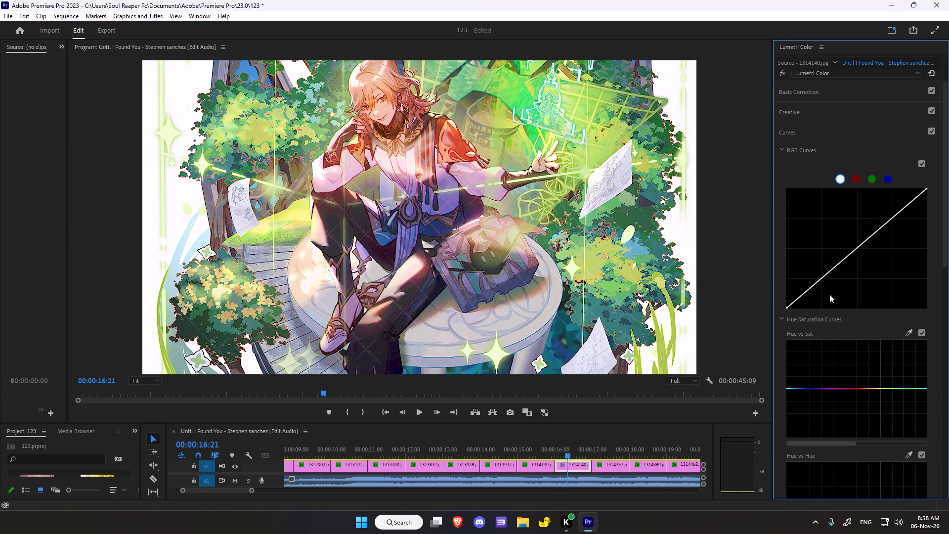
{"action": "left_click", "coordinate": [850, 255]}
{"action": "left_click_drag", "start_coordinate": [868, 239], "coordinate": [868, 237]}
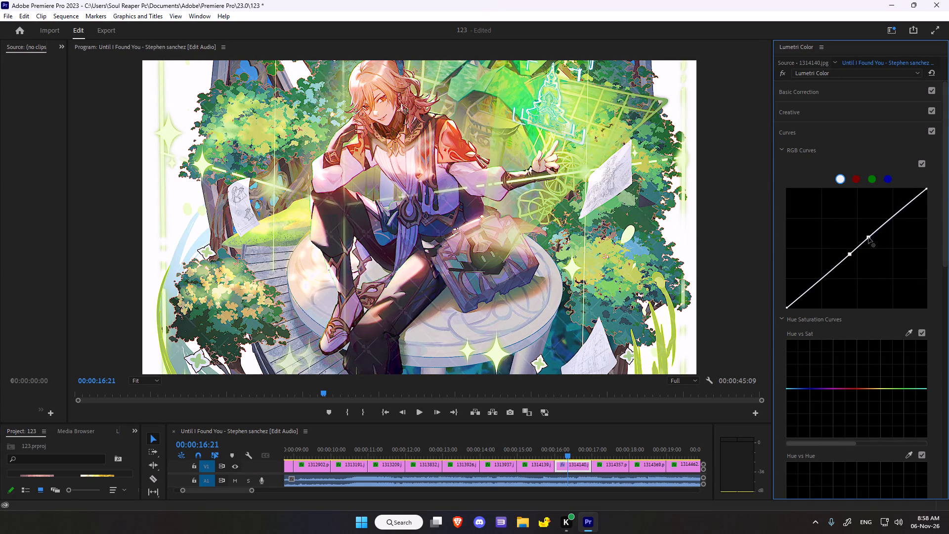
{"action": "left_click_drag", "start_coordinate": [868, 237], "coordinate": [869, 234]}
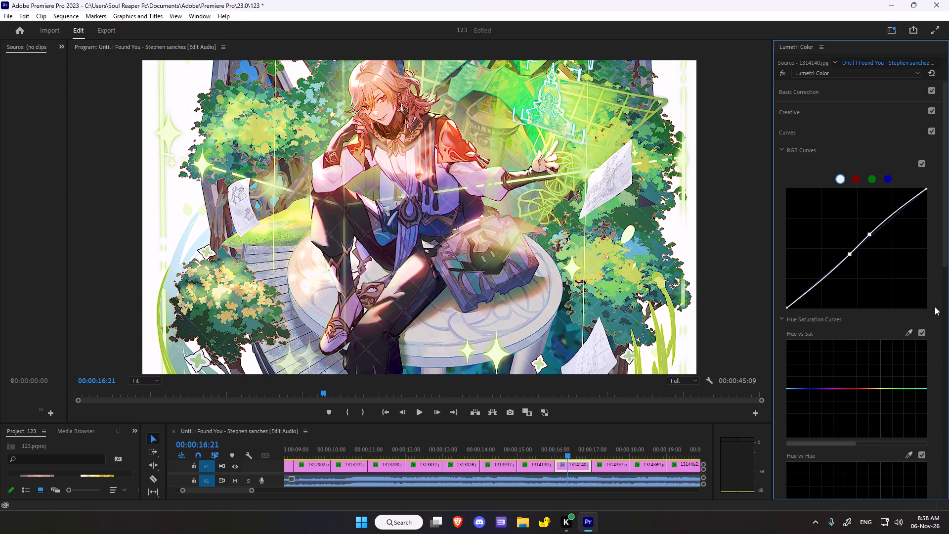
Sample the red-orange shoulder of the outfit for the Hue vs Sat curve and pull its middle point below the baseline.
{"action": "left_click", "coordinate": [907, 336]}
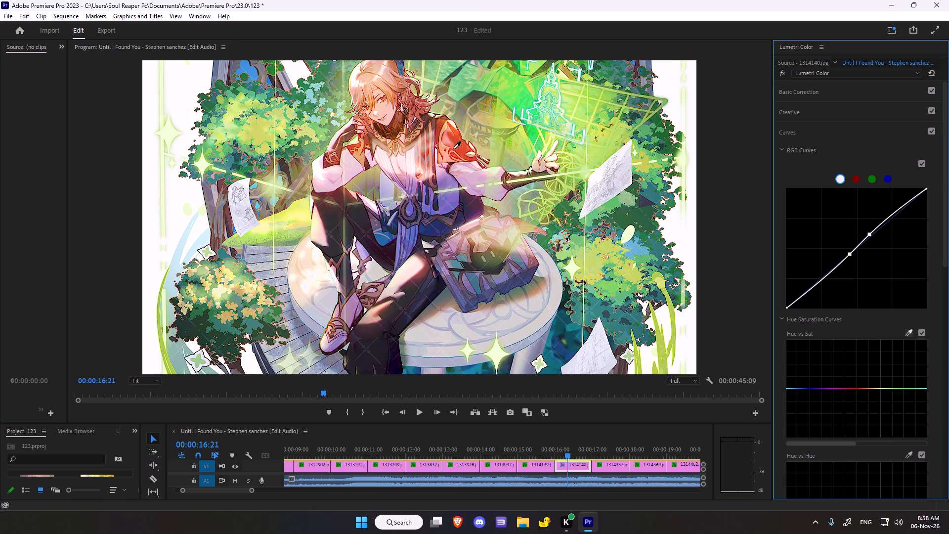
{"action": "left_click", "coordinate": [446, 157]}
{"action": "left_click_drag", "start_coordinate": [869, 390], "coordinate": [871, 373]}
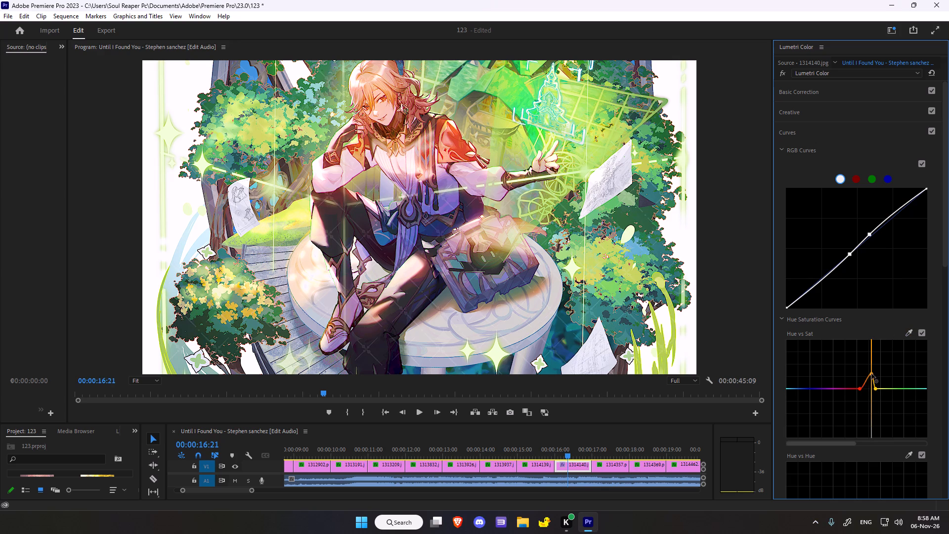
{"action": "left_click_drag", "start_coordinate": [871, 373], "coordinate": [868, 404]}
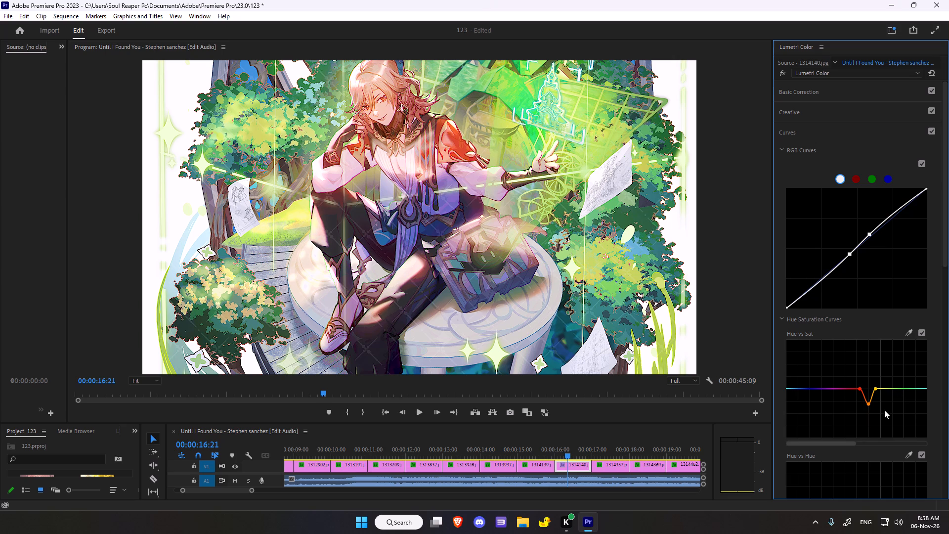
Sample the figure's trouser leg for the Hue vs Hue curve and pull its middle red point slightly below the baseline.
{"action": "scroll", "coordinate": [881, 399], "scroll_direction": "down", "scroll_amount": 3}
{"action": "scroll", "coordinate": [879, 357], "scroll_direction": "down", "scroll_amount": 2}
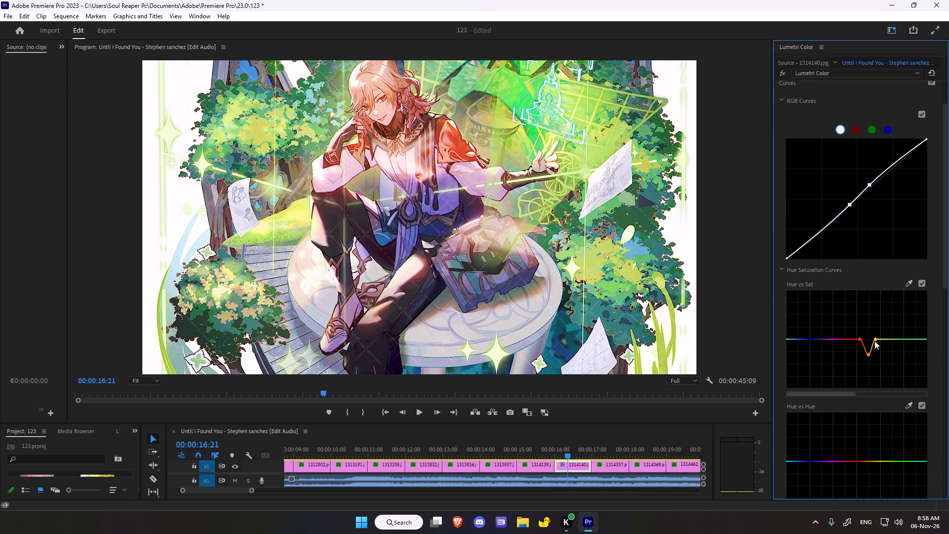
{"action": "scroll", "coordinate": [877, 351], "scroll_direction": "down", "scroll_amount": 2}
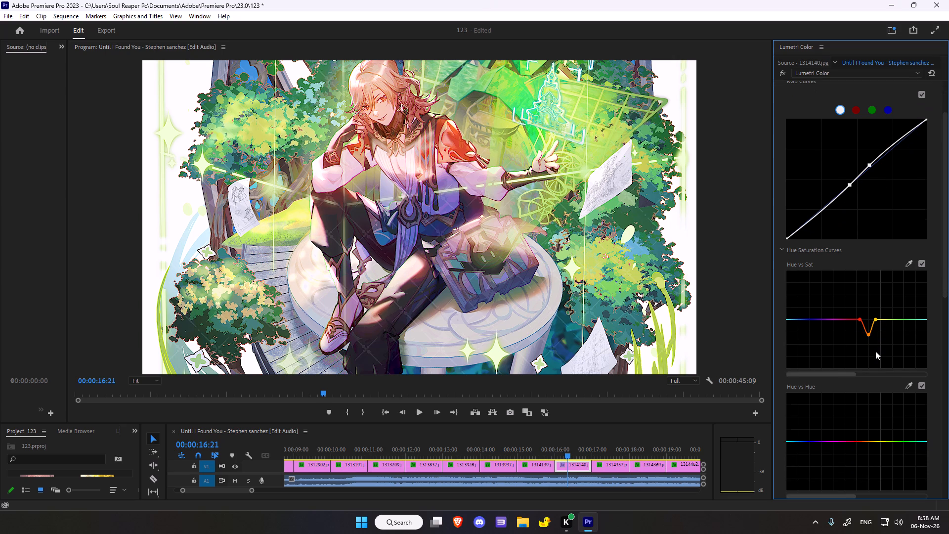
{"action": "scroll", "coordinate": [866, 343], "scroll_direction": "down", "scroll_amount": 2}
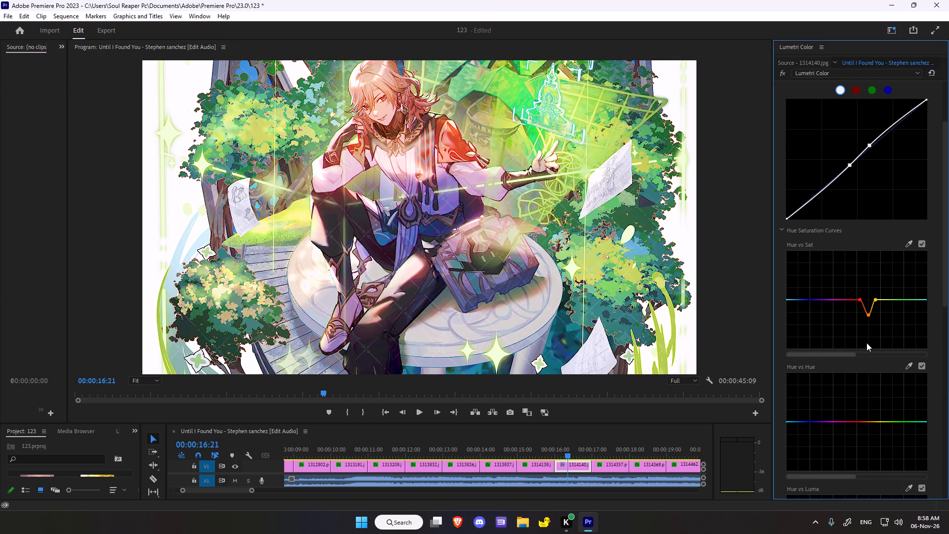
{"action": "scroll", "coordinate": [866, 343], "scroll_direction": "down", "scroll_amount": 1}
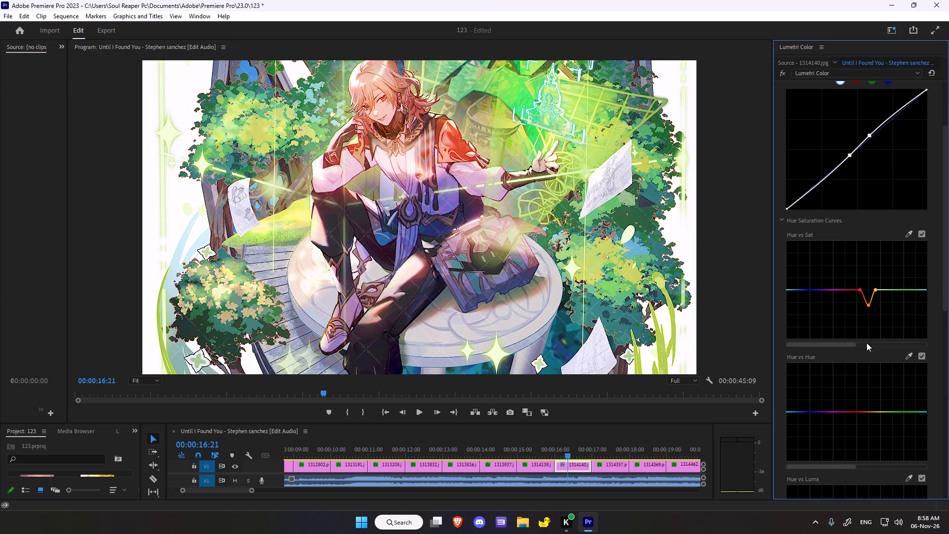
{"action": "scroll", "coordinate": [866, 343], "scroll_direction": "down", "scroll_amount": 1}
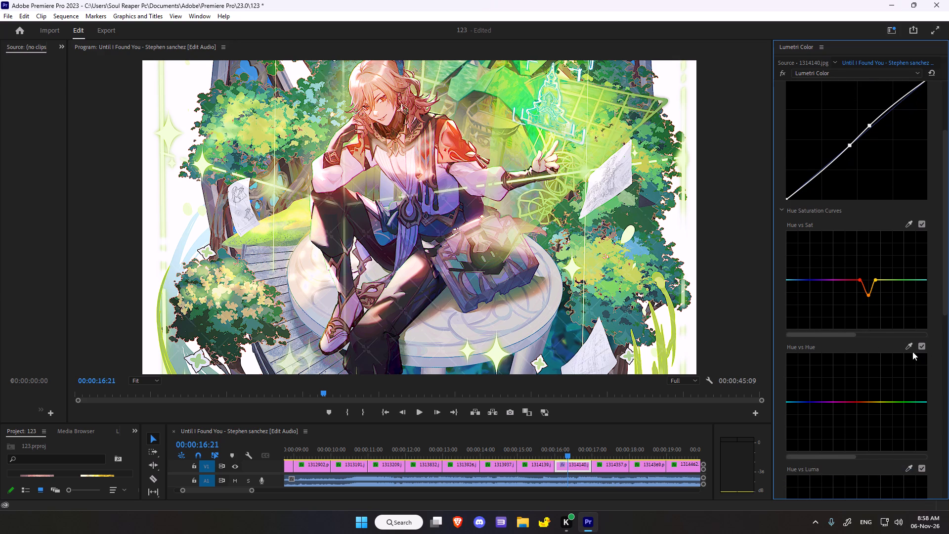
{"action": "left_click", "coordinate": [908, 350]}
{"action": "left_click", "coordinate": [907, 345]}
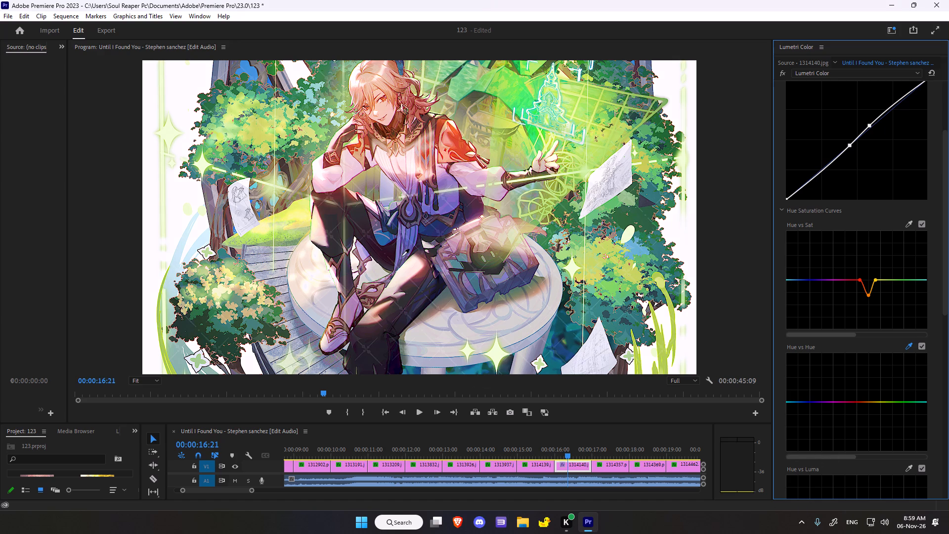
{"action": "left_click", "coordinate": [407, 288]}
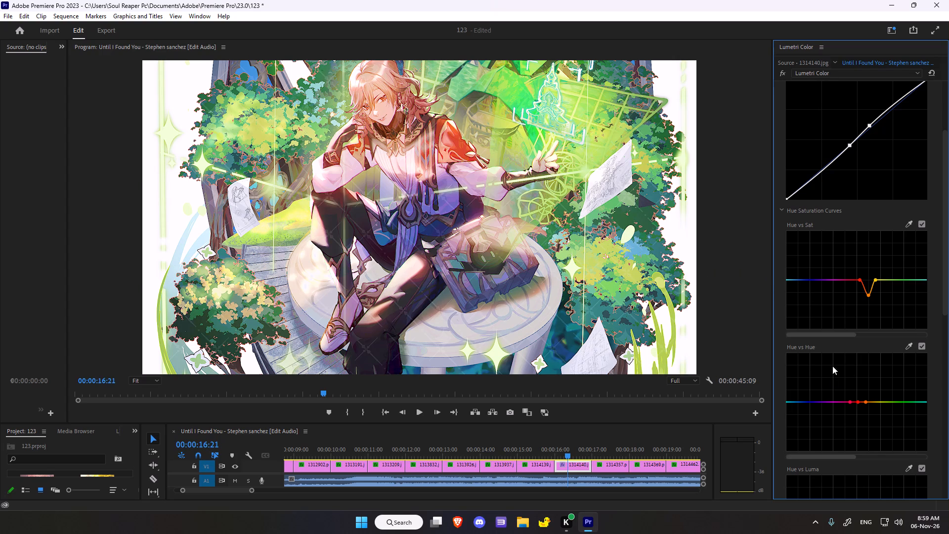
{"action": "left_click_drag", "start_coordinate": [859, 403], "coordinate": [855, 402]}
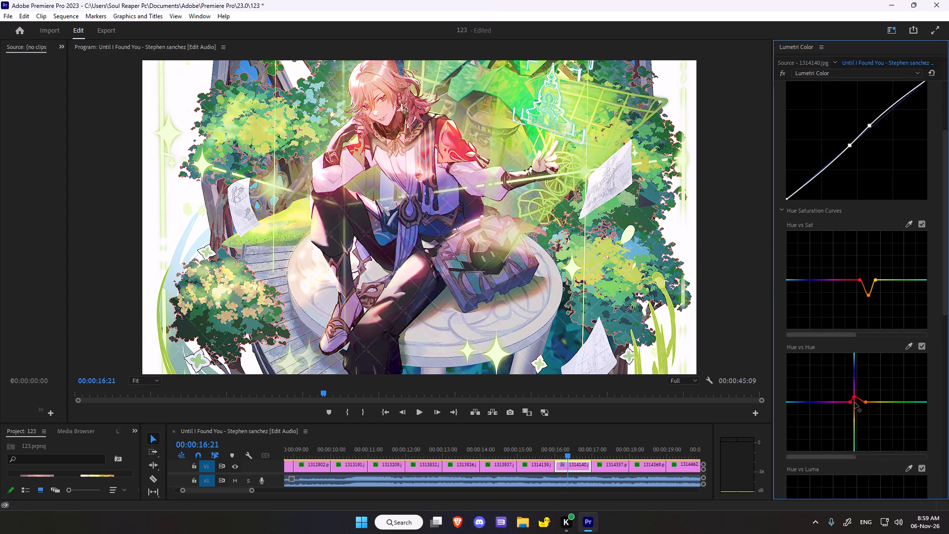
{"action": "left_click_drag", "start_coordinate": [855, 402], "coordinate": [859, 409]}
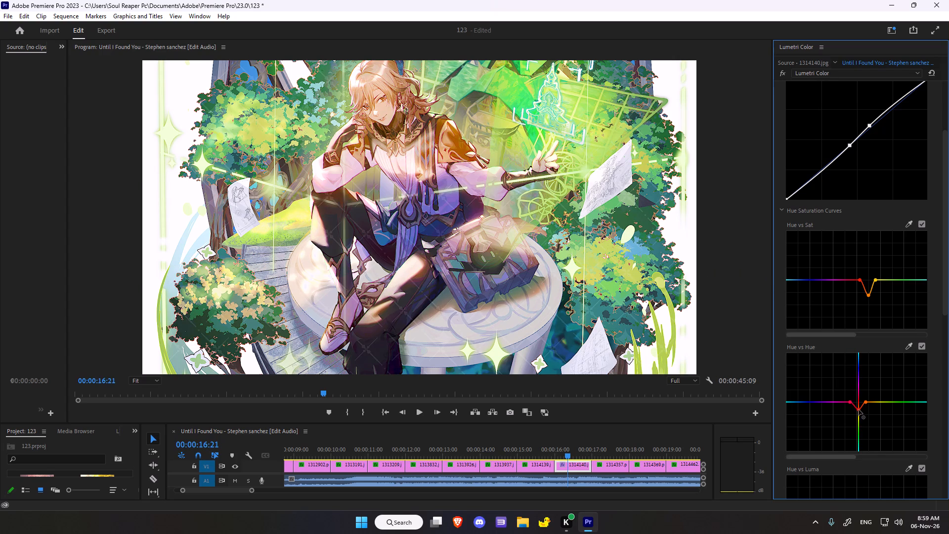
{"action": "left_click_drag", "start_coordinate": [859, 409], "coordinate": [859, 409]}
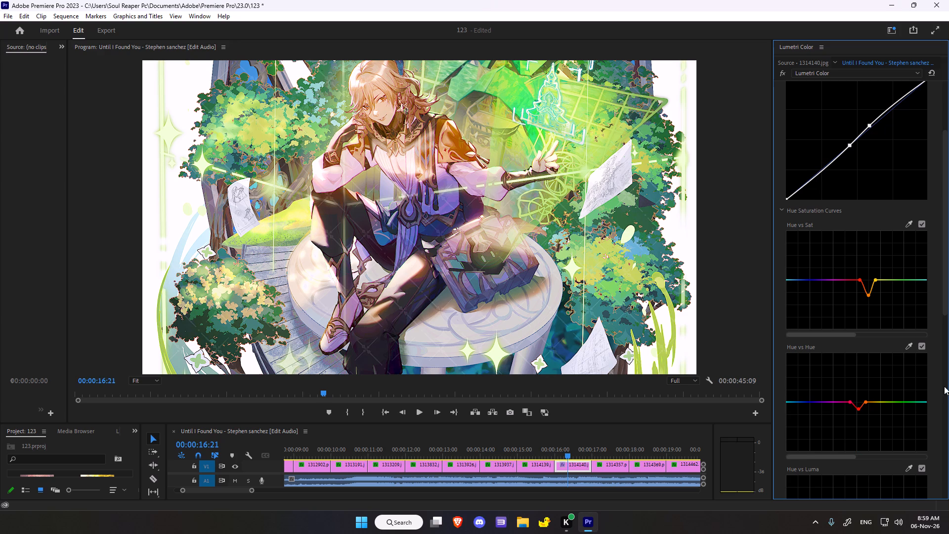
Sample the teal-green tree foliage for the Hue vs Luma curve and pull its middle cyan point slightly below the baseline.
{"action": "scroll", "coordinate": [919, 384], "scroll_direction": "down", "scroll_amount": 3}
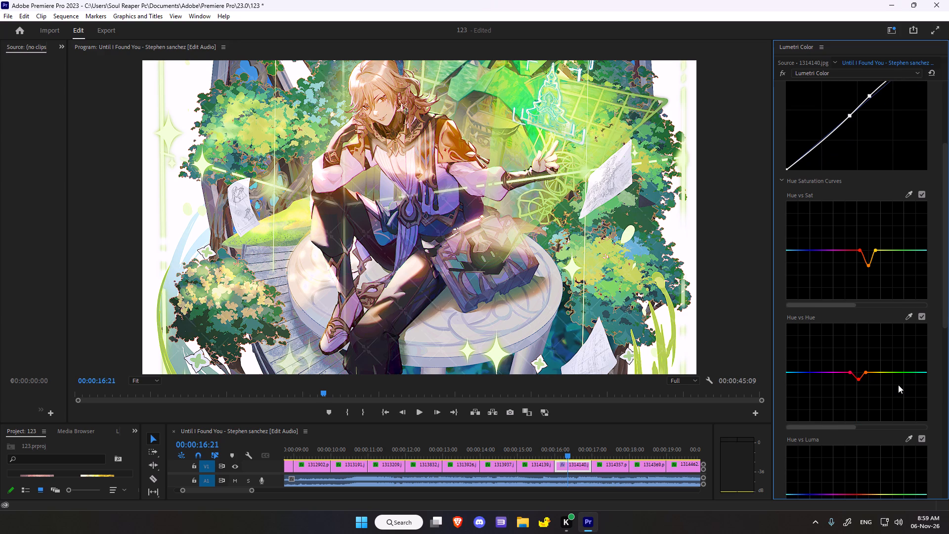
{"action": "scroll", "coordinate": [898, 385], "scroll_direction": "down", "scroll_amount": 2}
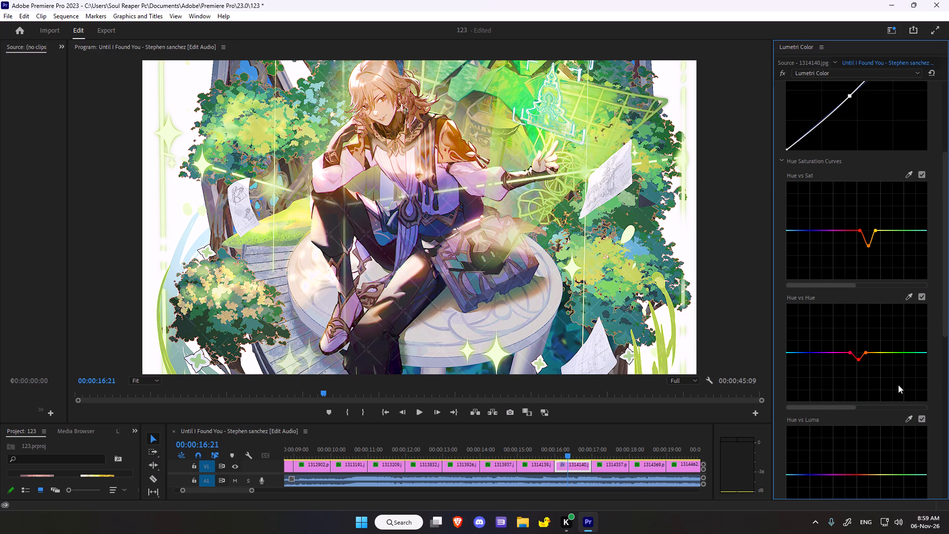
{"action": "scroll", "coordinate": [898, 385], "scroll_direction": "down", "scroll_amount": 4}
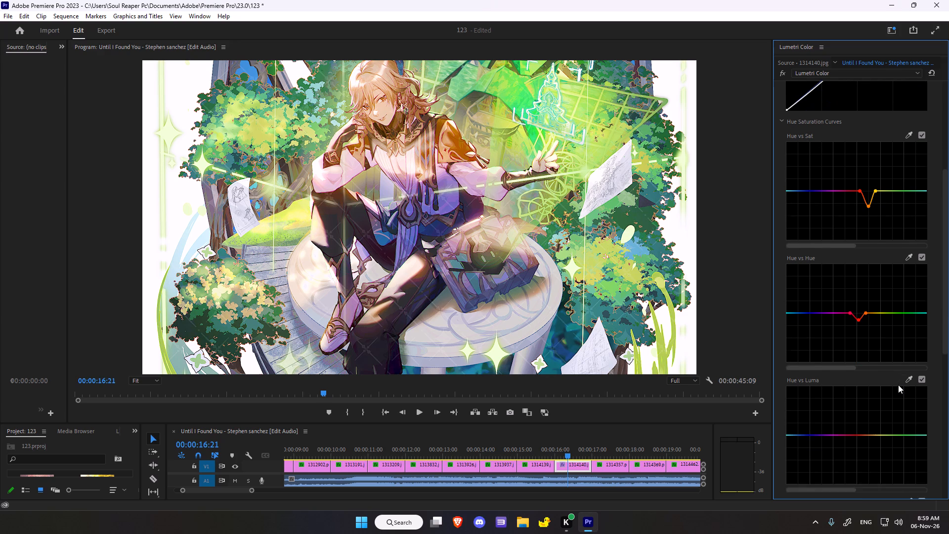
{"action": "scroll", "coordinate": [895, 380], "scroll_direction": "down", "scroll_amount": 6}
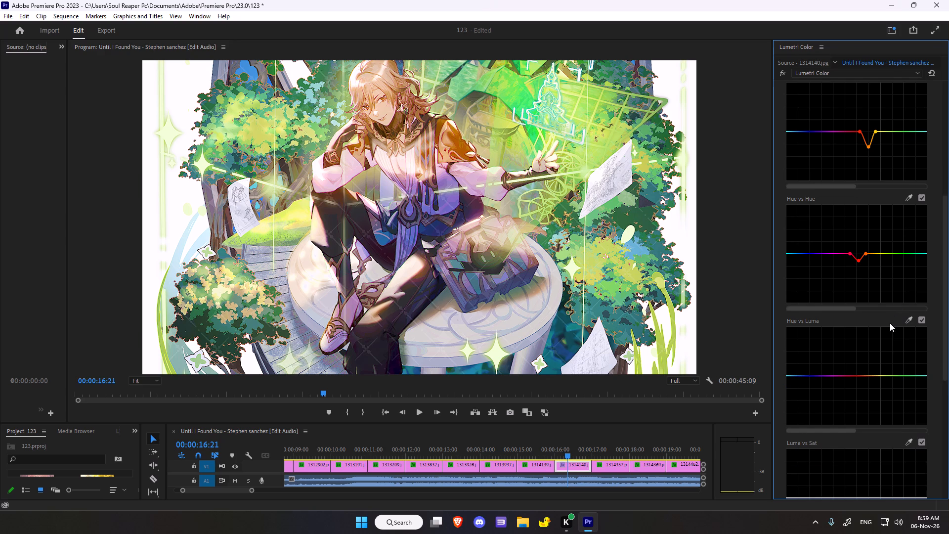
{"action": "scroll", "coordinate": [890, 323], "scroll_direction": "down", "scroll_amount": 4}
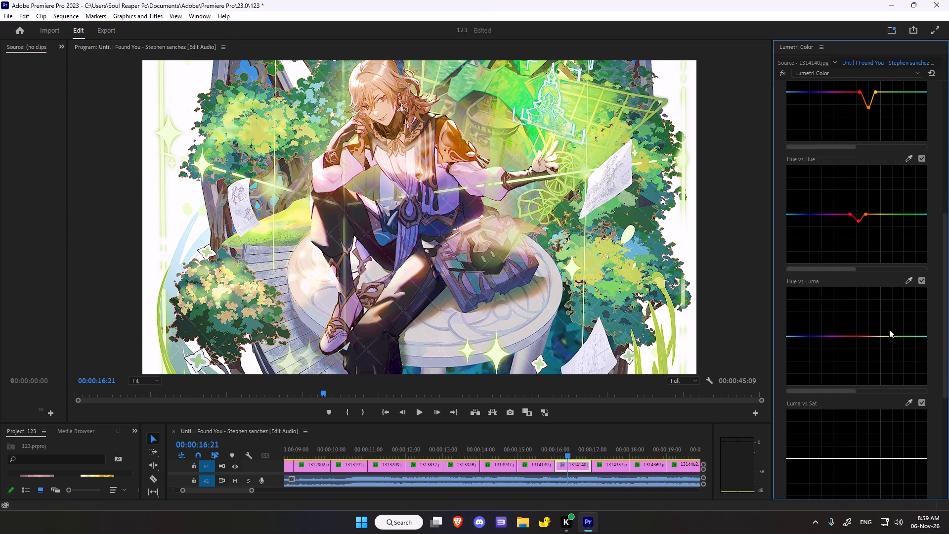
{"action": "scroll", "coordinate": [889, 329], "scroll_direction": "down", "scroll_amount": 7}
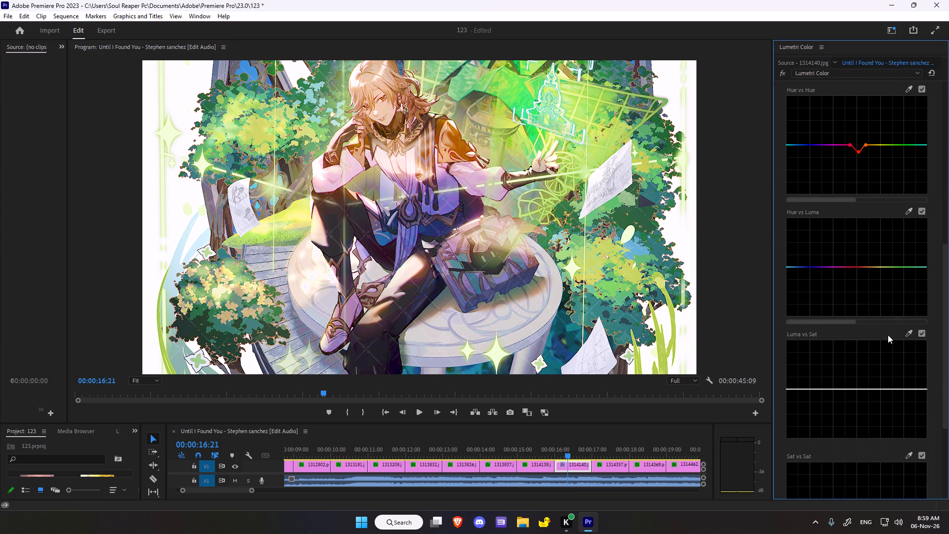
{"action": "scroll", "coordinate": [887, 325], "scroll_direction": "down", "scroll_amount": 1}
{"action": "scroll", "coordinate": [895, 319], "scroll_direction": "up", "scroll_amount": 1}
{"action": "scroll", "coordinate": [885, 236], "scroll_direction": "down", "scroll_amount": 1}
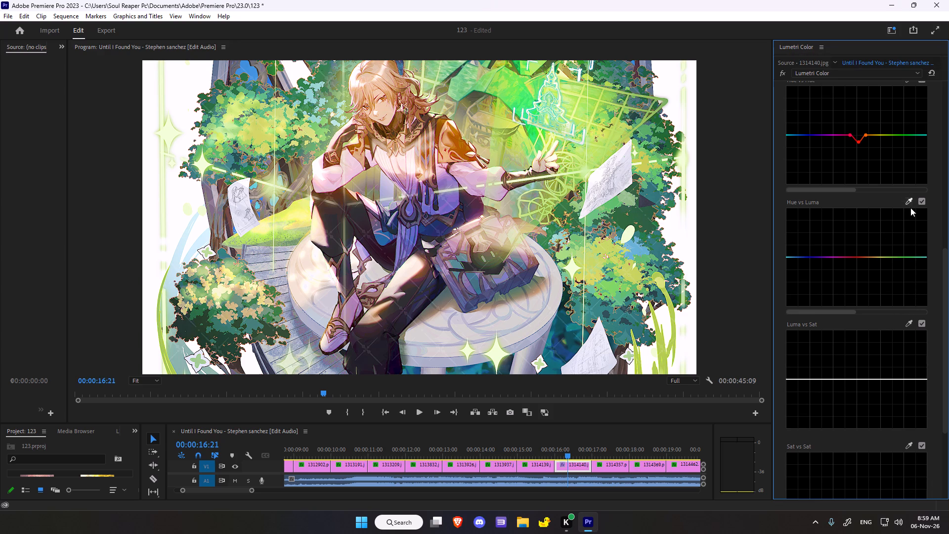
{"action": "left_click", "coordinate": [910, 208]}
{"action": "left_click", "coordinate": [910, 200]}
{"action": "left_click", "coordinate": [636, 251]}
{"action": "left_click_drag", "start_coordinate": [793, 258], "coordinate": [792, 256]}
{"action": "left_click_drag", "start_coordinate": [792, 256], "coordinate": [793, 266]}
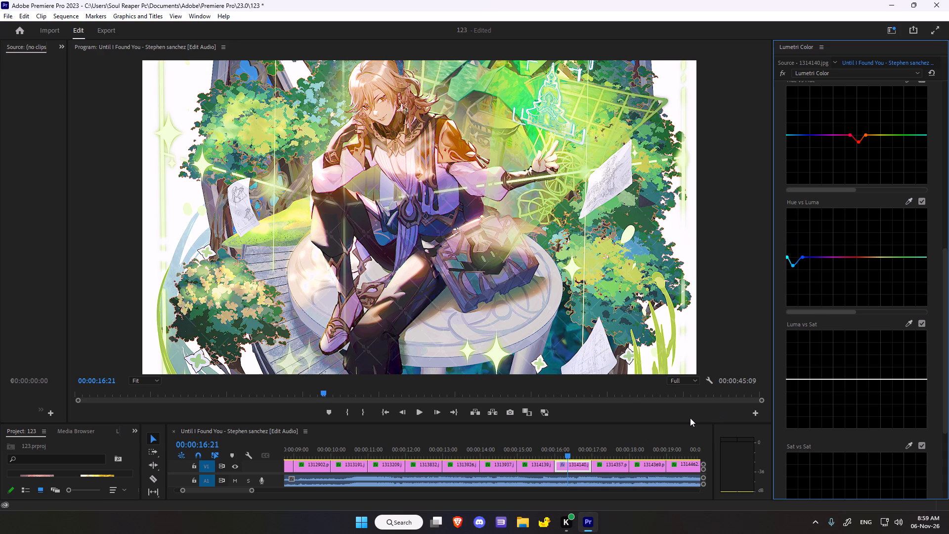
Move the playhead forward to 00:00:17:33, on the 1314357.png clip.
{"action": "scroll", "coordinate": [613, 387], "scroll_direction": "down", "scroll_amount": 3}
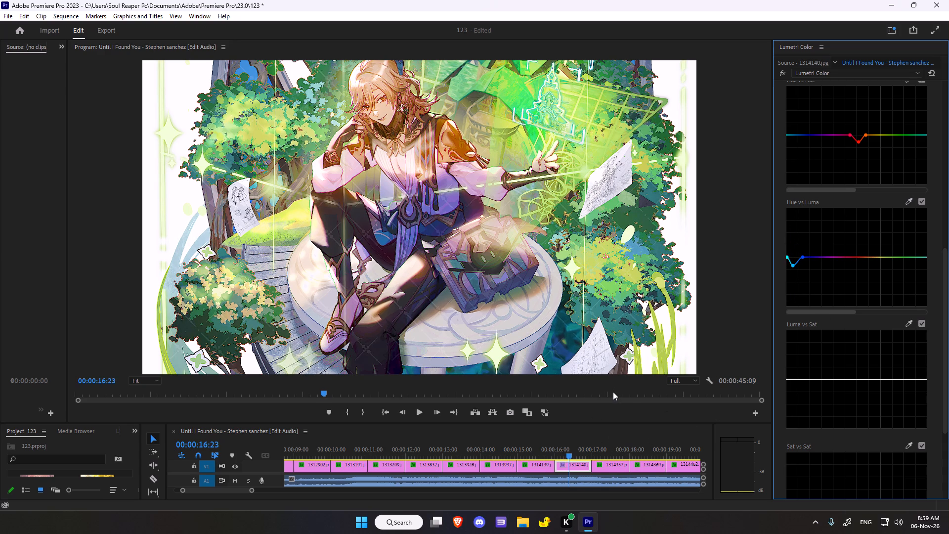
{"action": "scroll", "coordinate": [613, 392], "scroll_direction": "down", "scroll_amount": 7}
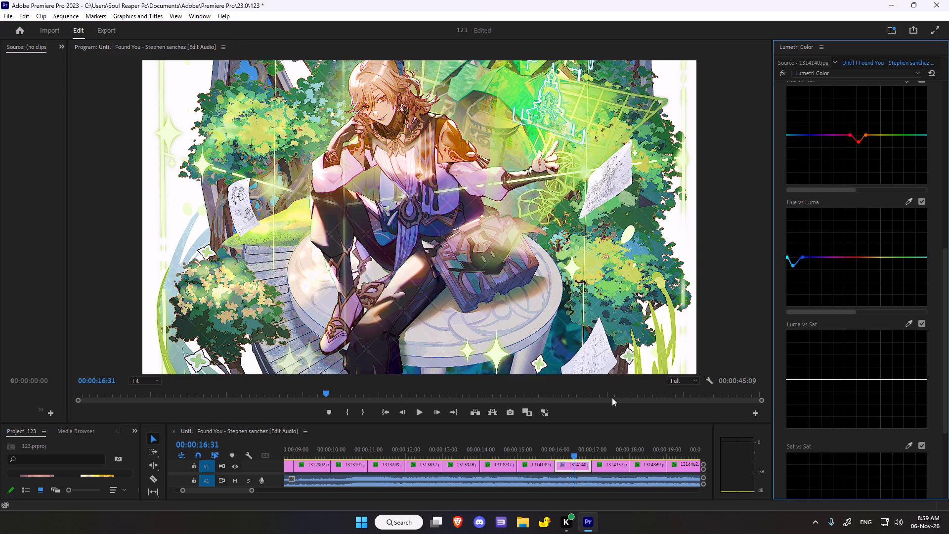
{"action": "scroll", "coordinate": [612, 398], "scroll_direction": "down", "scroll_amount": 1}
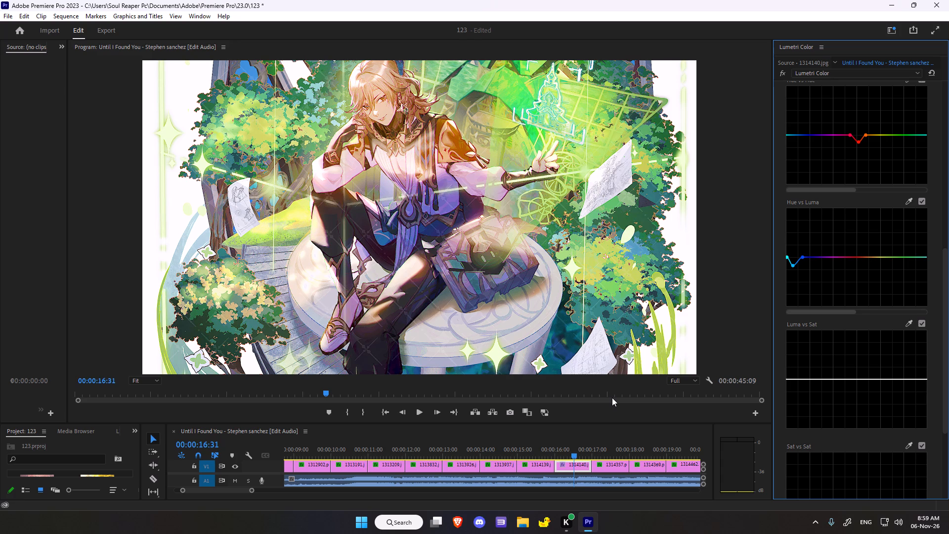
{"action": "scroll", "coordinate": [612, 398], "scroll_direction": "down", "scroll_amount": 15}
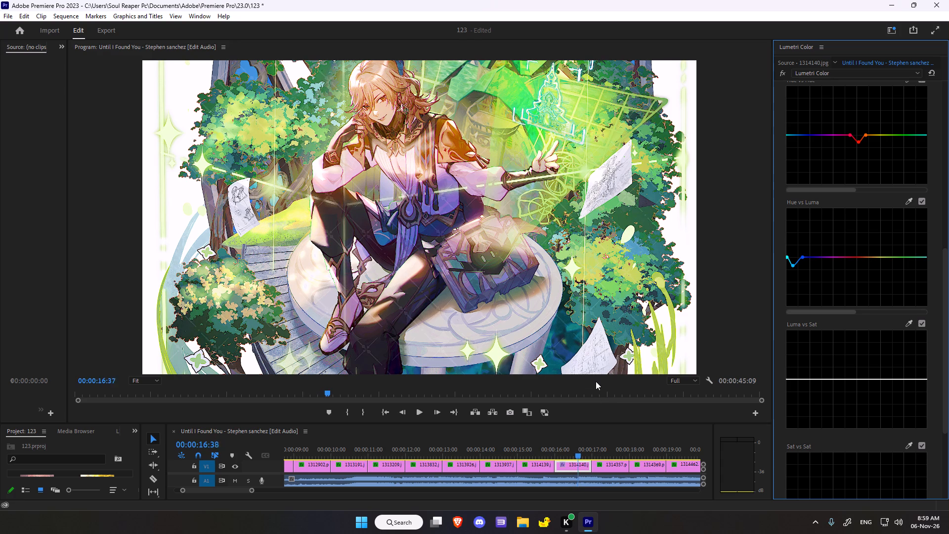
{"action": "scroll", "coordinate": [596, 381], "scroll_direction": "down", "scroll_amount": 16}
{"action": "scroll", "coordinate": [596, 381], "scroll_direction": "down", "scroll_amount": 5}
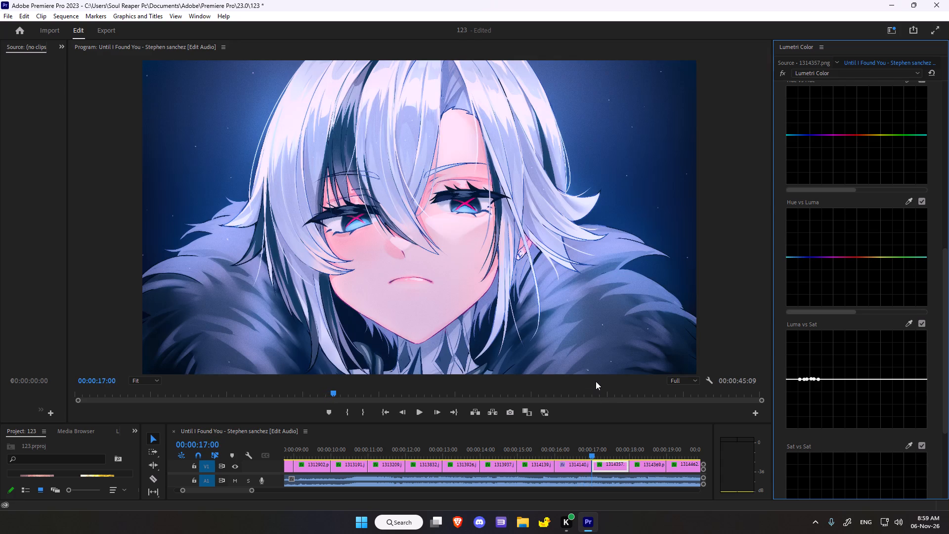
{"action": "scroll", "coordinate": [596, 381], "scroll_direction": "down", "scroll_amount": 20}
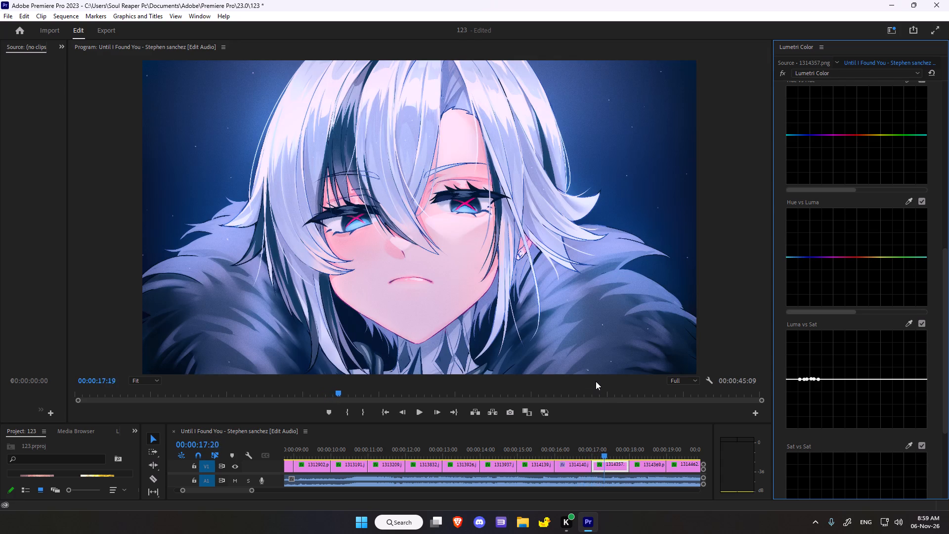
{"action": "scroll", "coordinate": [596, 381], "scroll_direction": "down", "scroll_amount": 12}
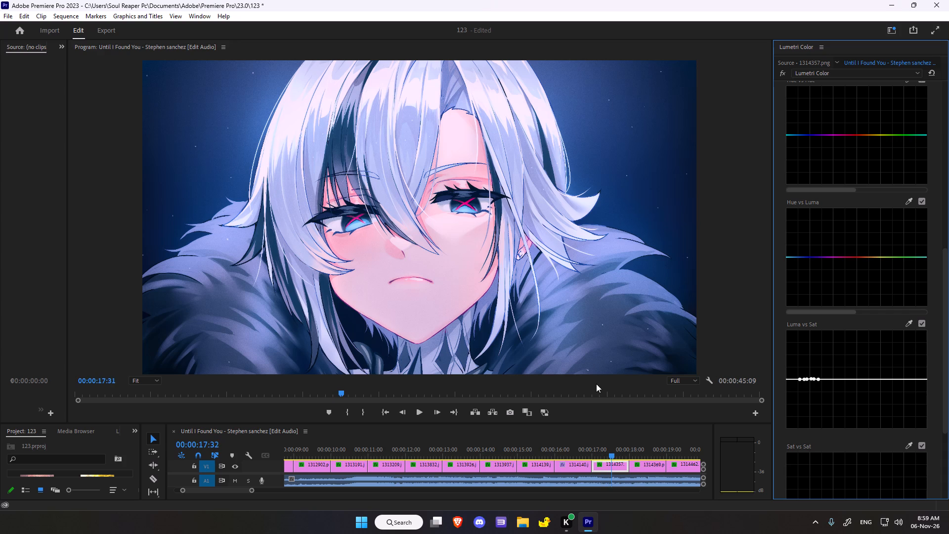
{"action": "scroll", "coordinate": [596, 384], "scroll_direction": "down", "scroll_amount": 1}
Compare 1314357.png with its Lumetri Color effect bypassed, restore it, and reset the effect.
{"action": "scroll", "coordinate": [889, 127], "scroll_direction": "up", "scroll_amount": 2}
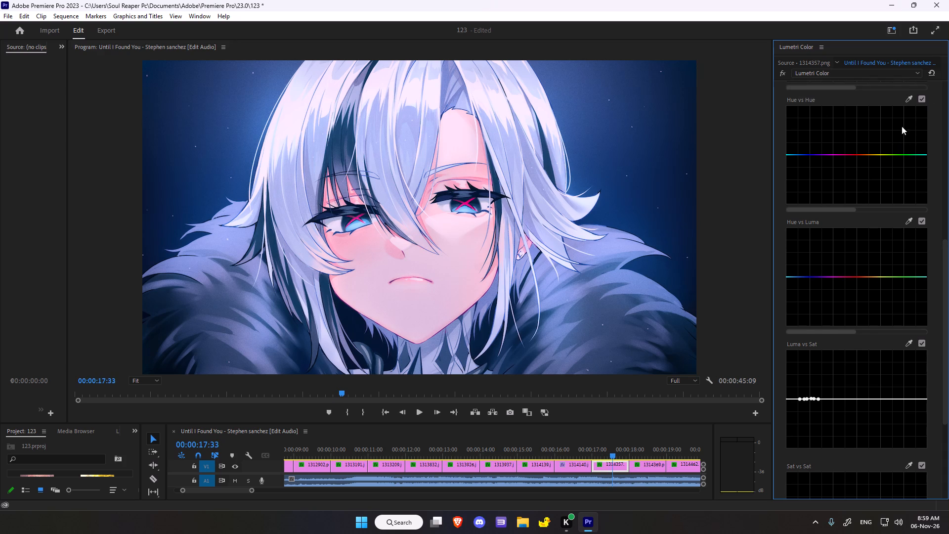
{"action": "scroll", "coordinate": [902, 144], "scroll_direction": "up", "scroll_amount": 3}
{"action": "left_click_drag", "start_coordinate": [948, 249], "coordinate": [945, 143]}
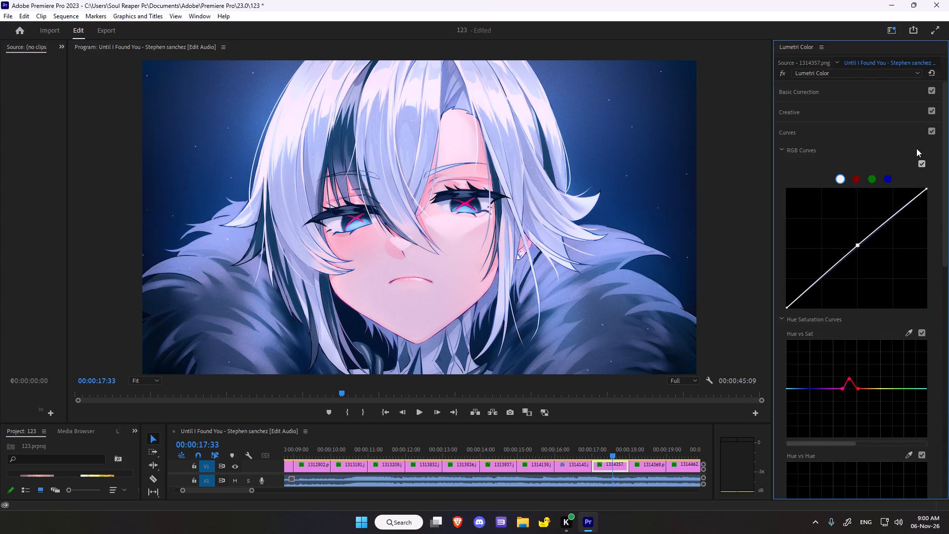
{"action": "left_click", "coordinate": [783, 74]}
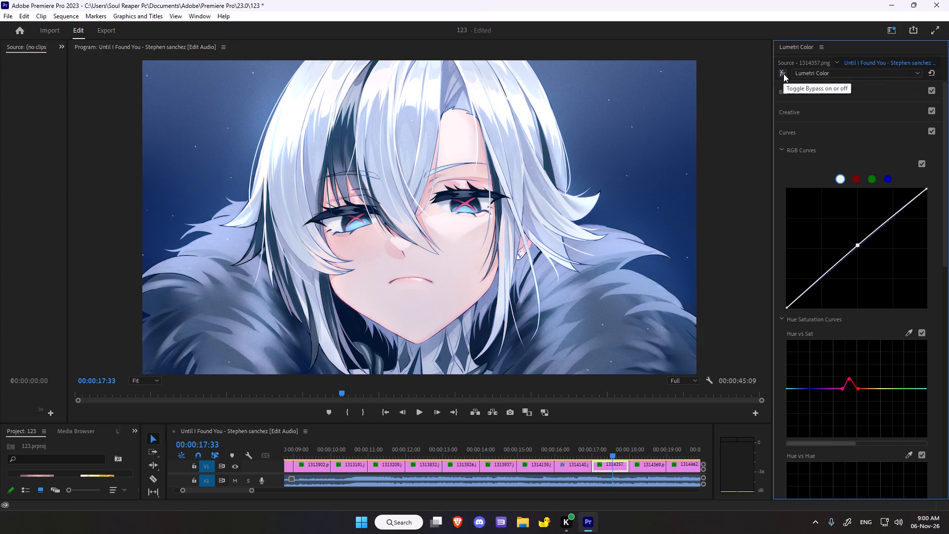
{"action": "left_click", "coordinate": [783, 74]}
{"action": "left_click", "coordinate": [932, 75]}
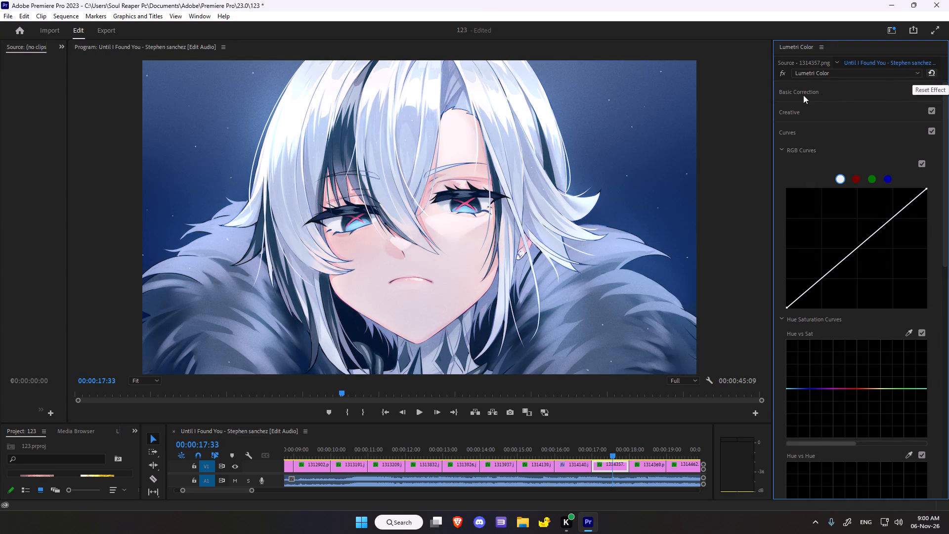
In Basic Correction, set the clip's Temperature to -23.9, Tint to 19.6 and Saturation to 116.3.
{"action": "left_click", "coordinate": [803, 95]}
{"action": "left_click_drag", "start_coordinate": [872, 183], "coordinate": [865, 184]}
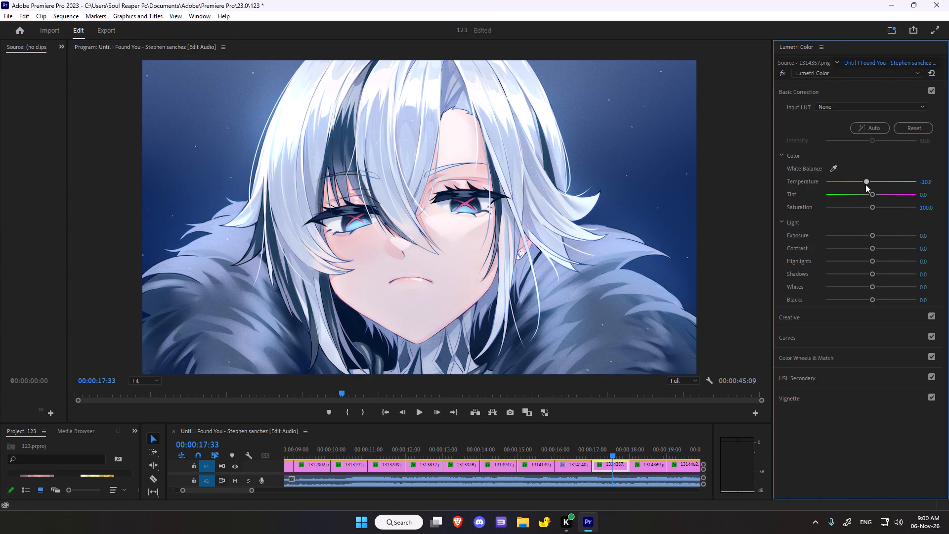
{"action": "left_click_drag", "start_coordinate": [865, 184], "coordinate": [860, 186]}
{"action": "left_click_drag", "start_coordinate": [872, 193], "coordinate": [876, 193]}
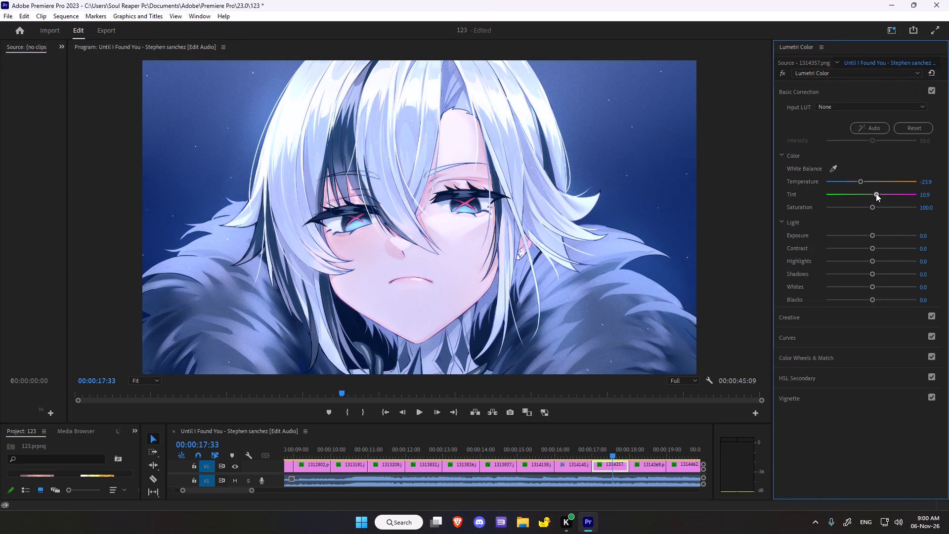
{"action": "left_click_drag", "start_coordinate": [876, 193], "coordinate": [879, 193]}
{"action": "left_click_drag", "start_coordinate": [873, 206], "coordinate": [872, 206]}
{"action": "left_click_drag", "start_coordinate": [872, 206], "coordinate": [877, 205]}
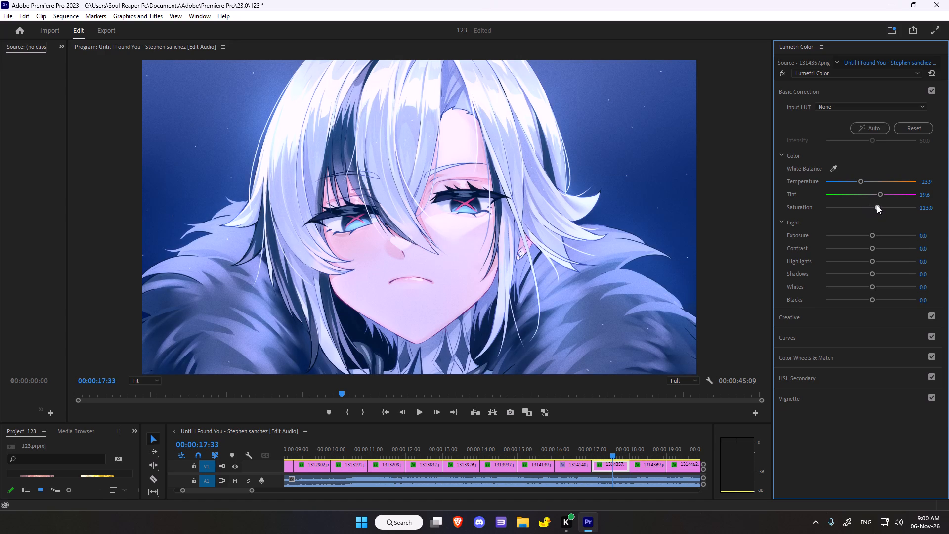
{"action": "left_click_drag", "start_coordinate": [877, 205], "coordinate": [878, 205]}
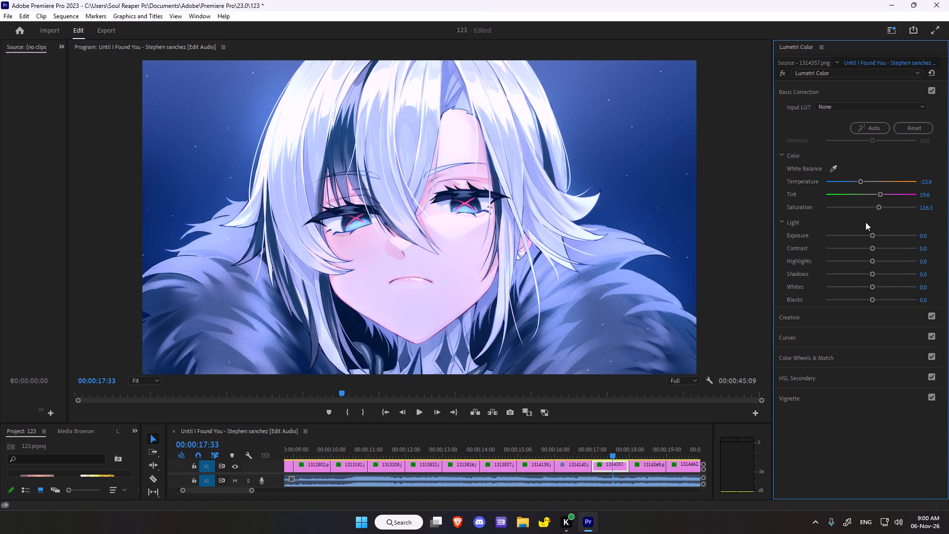
Set the Light values to Exposure -0.6, Contrast 2.2, Highlights -18.5, Shadows 6.5 and Whites 2.2.
{"action": "left_click_drag", "start_coordinate": [873, 237], "coordinate": [863, 241]}
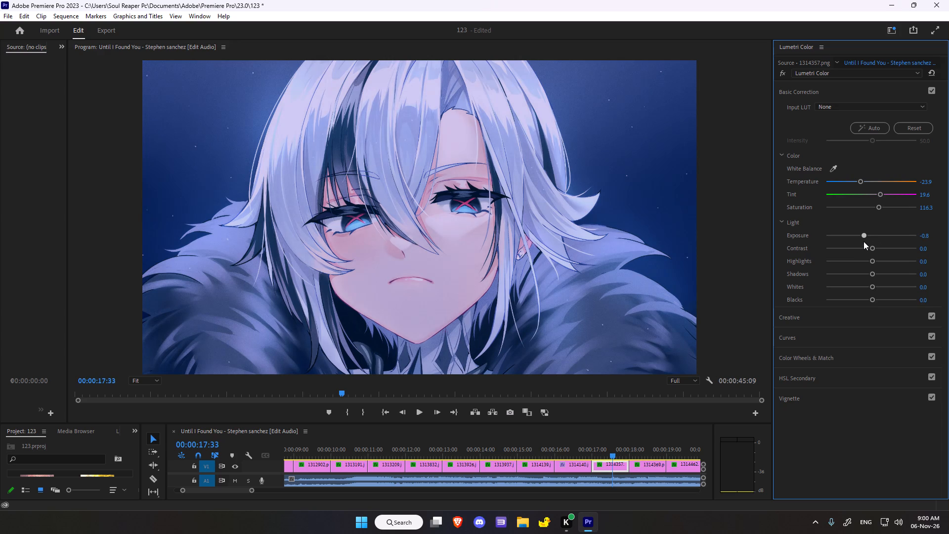
{"action": "left_click_drag", "start_coordinate": [863, 241], "coordinate": [865, 243]}
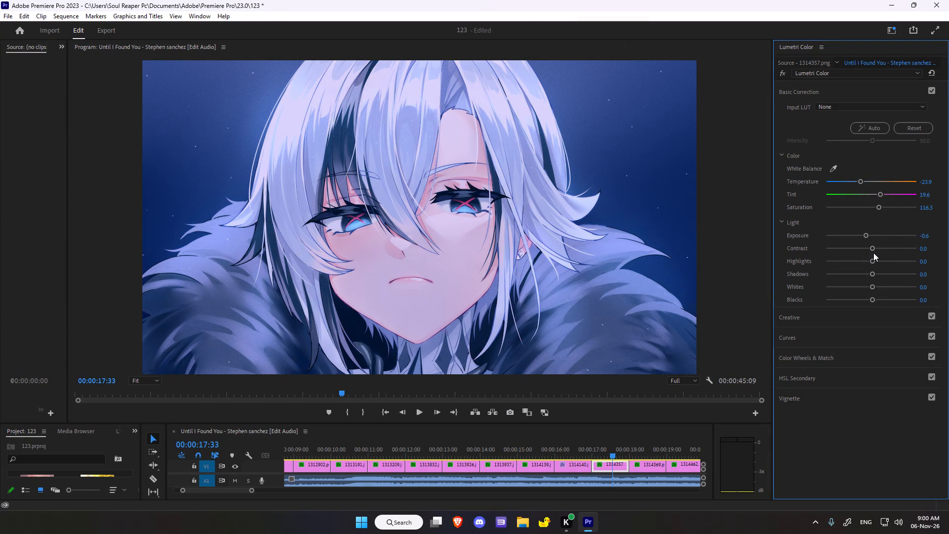
{"action": "left_click", "coordinate": [873, 251]}
{"action": "left_click_drag", "start_coordinate": [870, 263], "coordinate": [862, 262]}
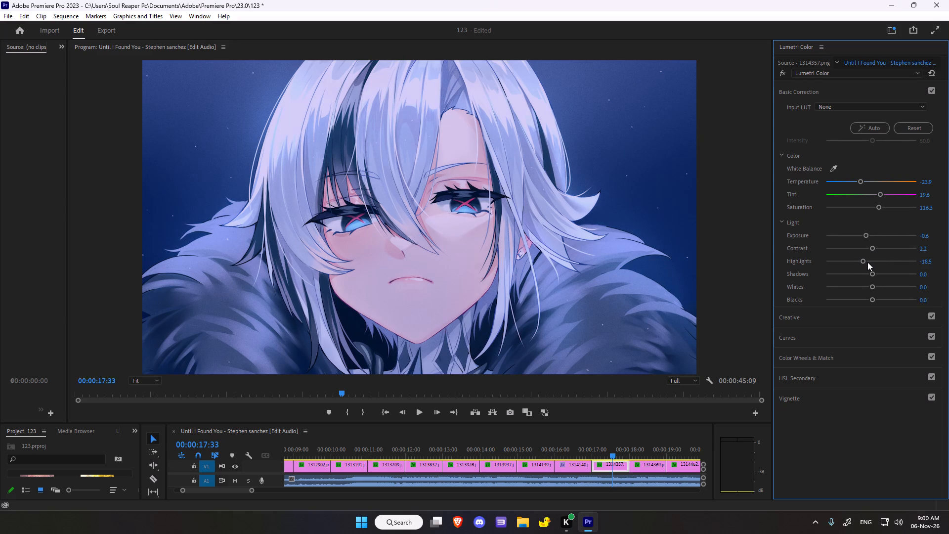
{"action": "left_click", "coordinate": [872, 272]}
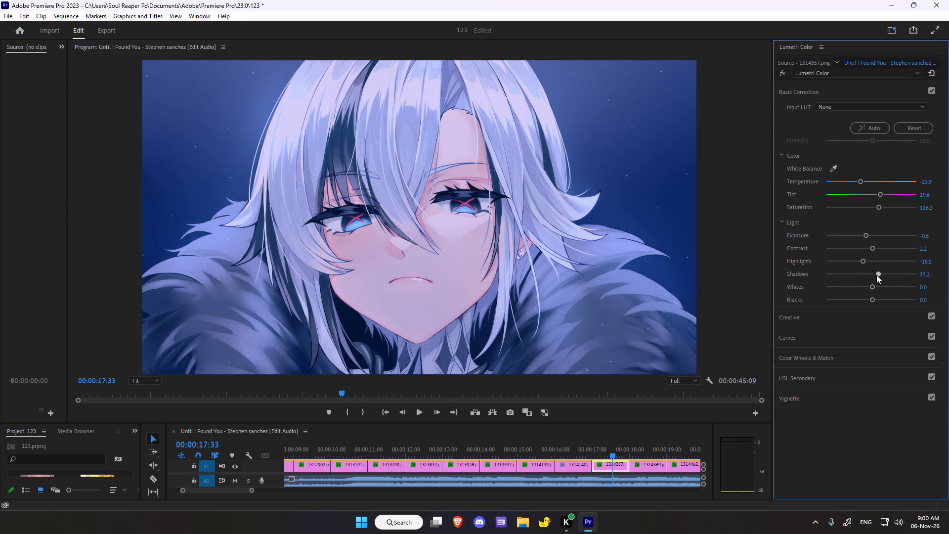
{"action": "left_click", "coordinate": [874, 287]}
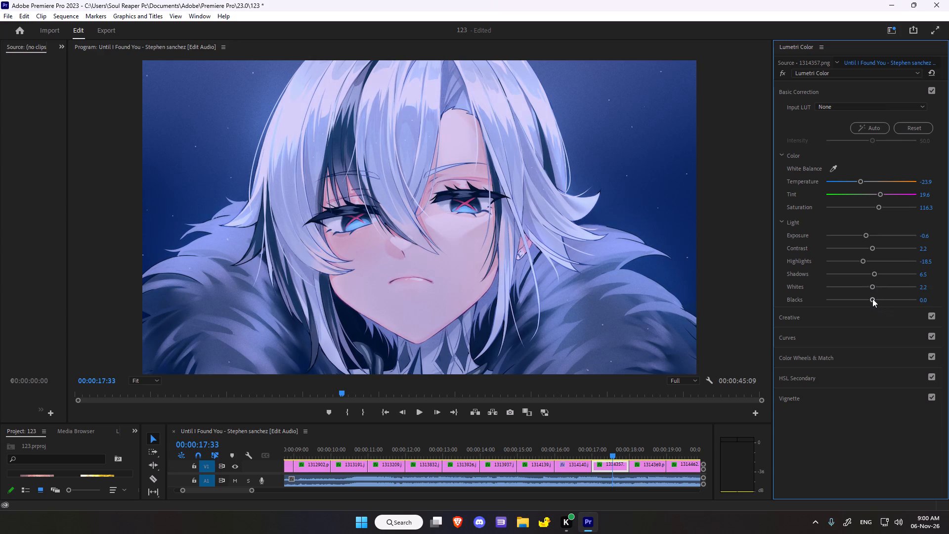
In Basic Correction's Light values, set the Blacks of 1314357.png to 4.3.
{"action": "left_click_drag", "start_coordinate": [872, 299], "coordinate": [869, 296]}
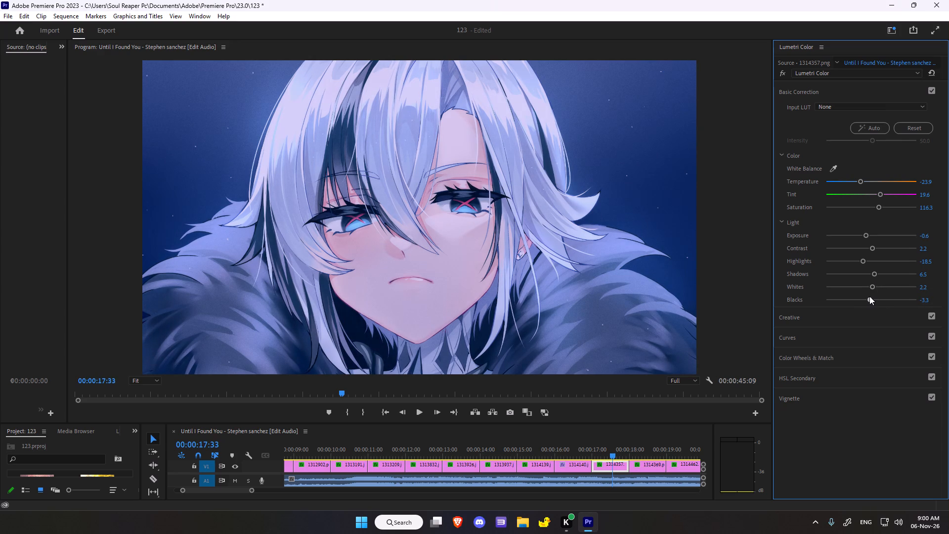
{"action": "left_click_drag", "start_coordinate": [869, 296], "coordinate": [872, 292]}
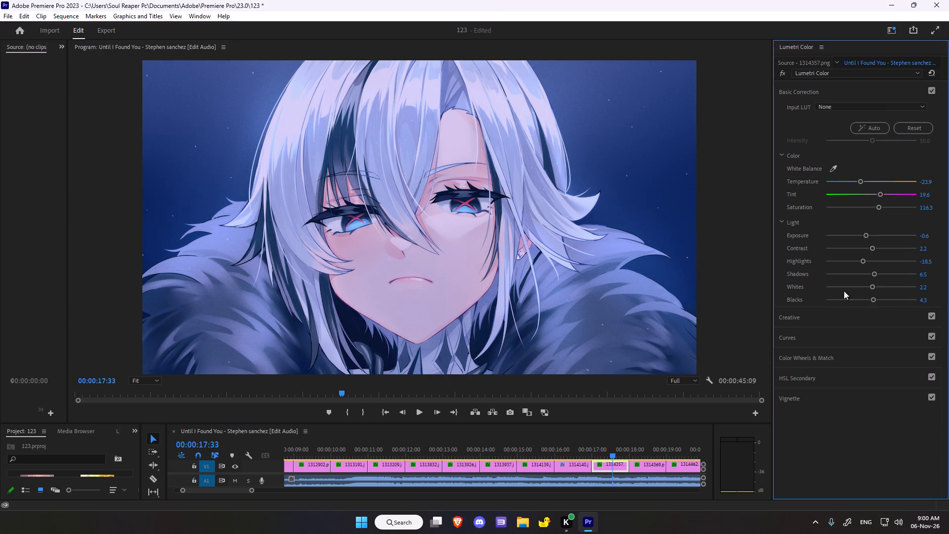
In the Creative adjustments, set Sharpen to 100, Vibrance to 28.3 and Saturation to 122.8.
{"action": "left_click", "coordinate": [797, 312]}
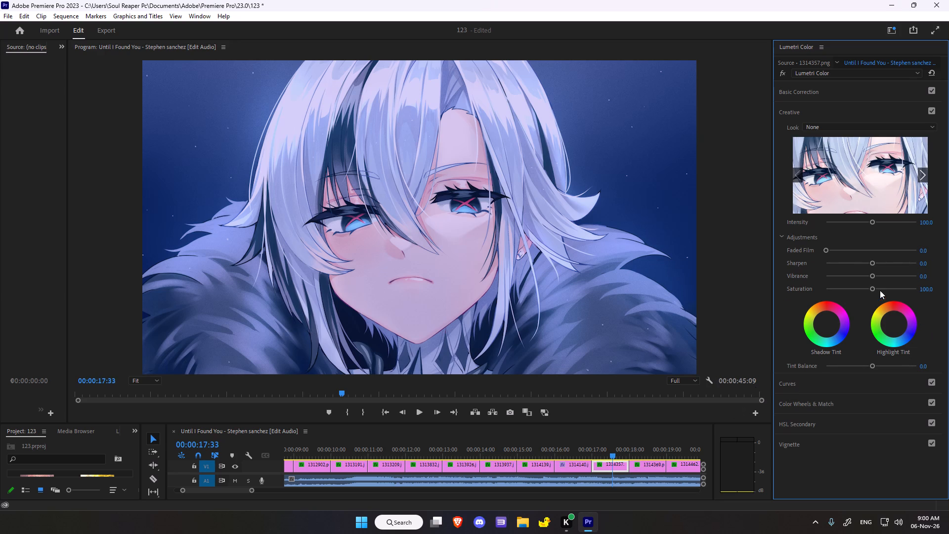
{"action": "left_click_drag", "start_coordinate": [873, 263], "coordinate": [907, 259]}
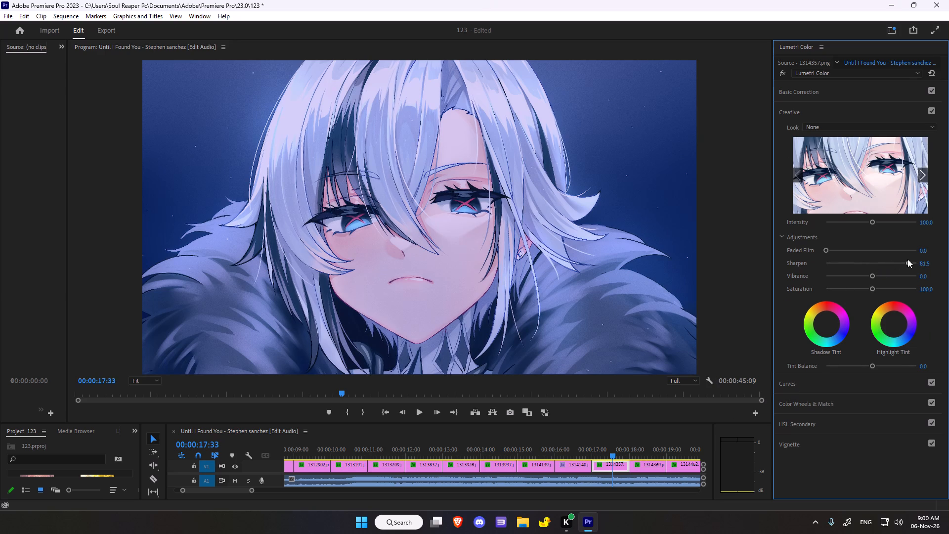
{"action": "left_click_drag", "start_coordinate": [907, 259], "coordinate": [933, 258]}
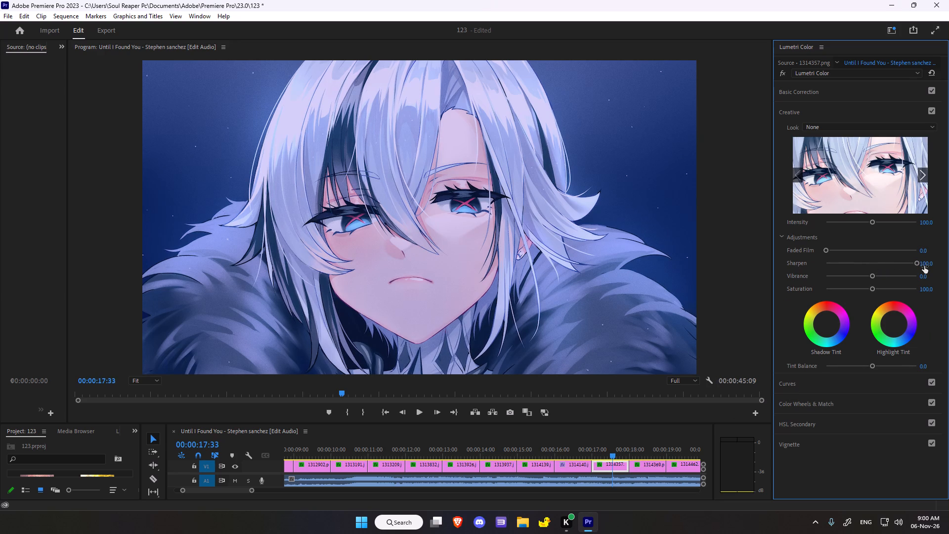
{"action": "left_click_drag", "start_coordinate": [874, 276], "coordinate": [883, 272]}
{"action": "left_click_drag", "start_coordinate": [874, 291], "coordinate": [874, 291]}
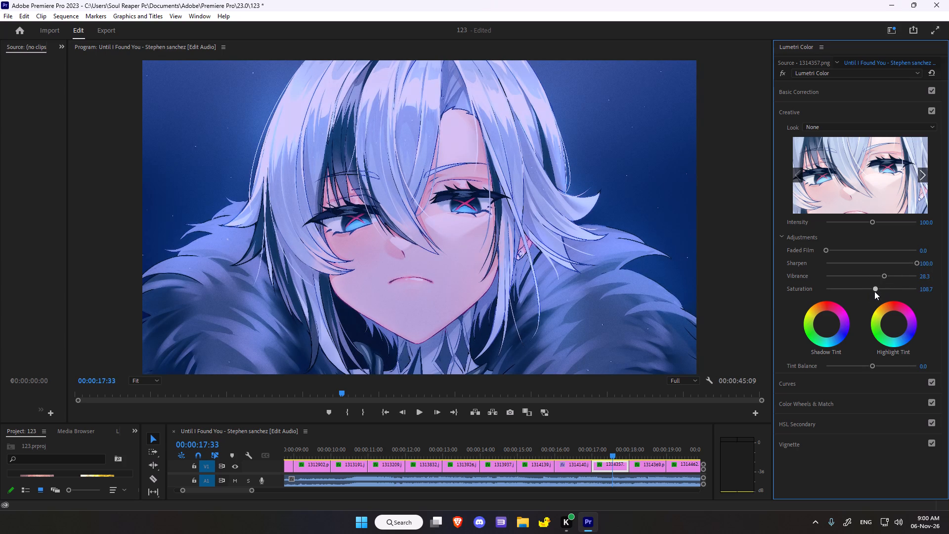
{"action": "left_click_drag", "start_coordinate": [874, 291], "coordinate": [881, 286]}
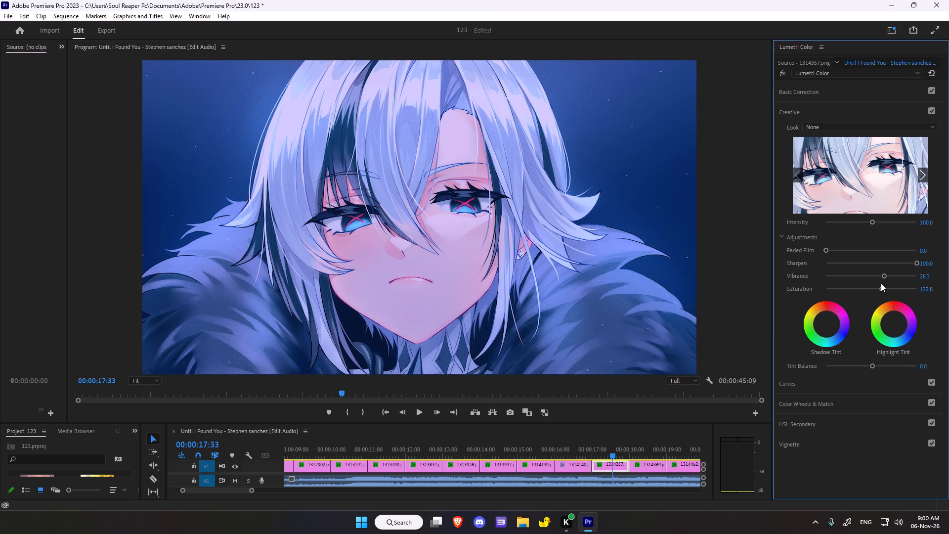
Shift the Shadow Tint slightly toward magenta and the Highlight Tint slightly toward green.
{"action": "left_click_drag", "start_coordinate": [828, 326], "coordinate": [849, 303]}
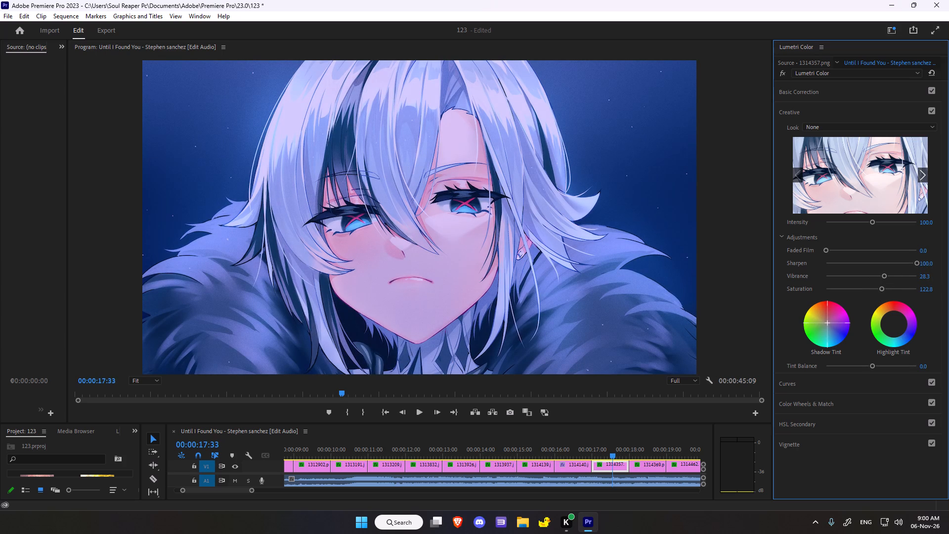
{"action": "left_click_drag", "start_coordinate": [849, 303], "coordinate": [869, 304]}
{"action": "left_click_drag", "start_coordinate": [893, 322], "coordinate": [886, 331]}
Compare 1314357.png with its Lumetri Color effect bypassed, and restore the effect.
{"action": "left_click", "coordinate": [781, 75]}
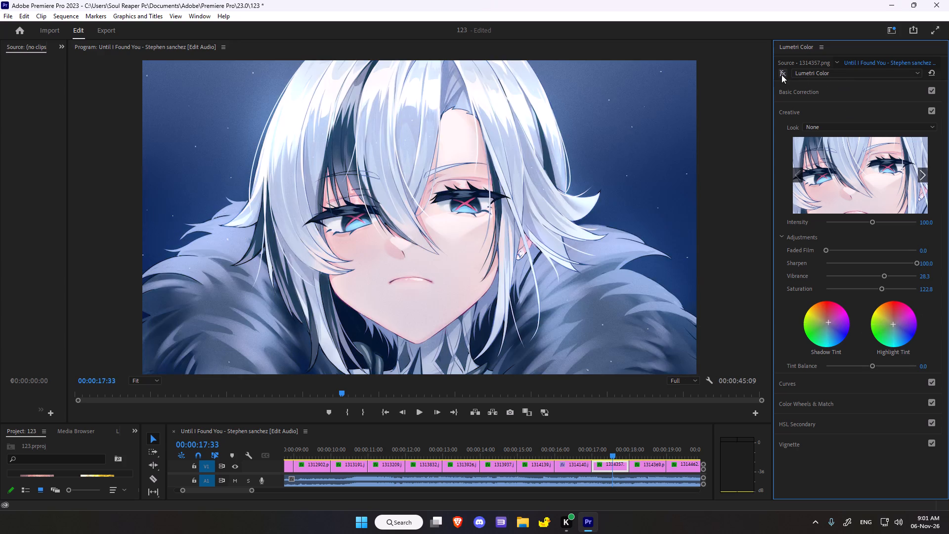
{"action": "left_click", "coordinate": [781, 75]}
{"action": "double_click", "coordinate": [781, 75]}
{"action": "right_click", "coordinate": [781, 75]}
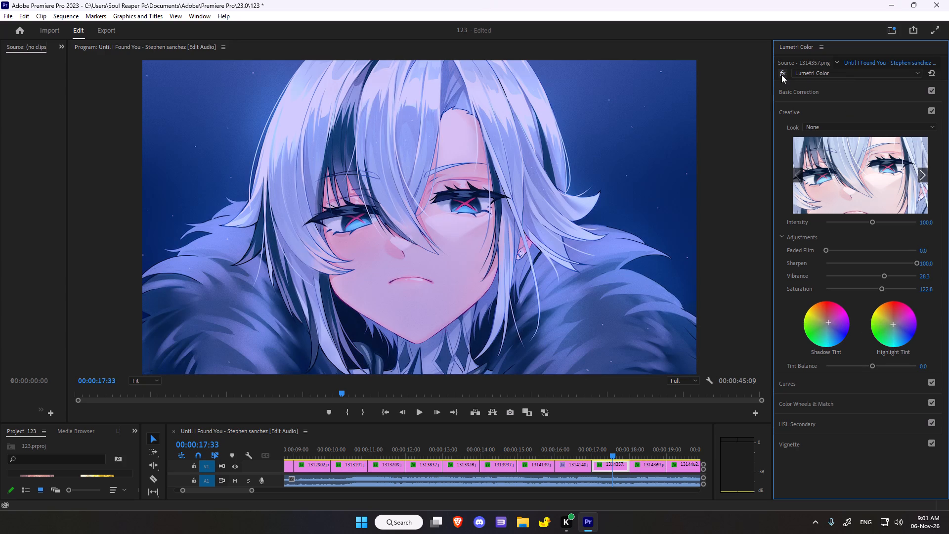
In Curves, add a midtone point and a shadow point along the diagonal of the white RGB curve.
{"action": "scroll", "coordinate": [852, 336], "scroll_direction": "down", "scroll_amount": 6}
{"action": "left_click", "coordinate": [788, 387]}
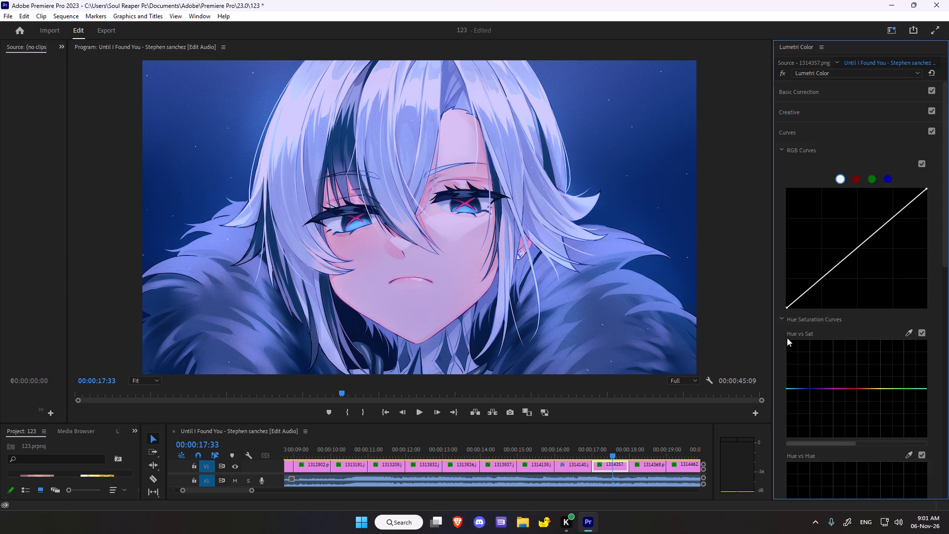
{"action": "left_click", "coordinate": [860, 250]}
{"action": "left_click", "coordinate": [856, 250]}
{"action": "left_click", "coordinate": [819, 281]}
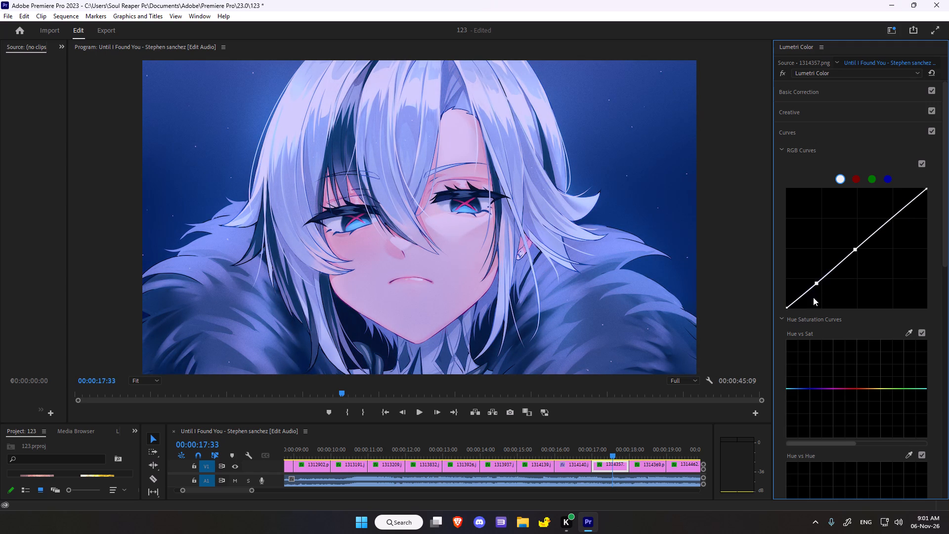
Sample the blue collar for the Hue vs Sat curve and raise its blue point slightly.
{"action": "scroll", "coordinate": [921, 330], "scroll_direction": "down", "scroll_amount": 3}
{"action": "left_click", "coordinate": [909, 308]}
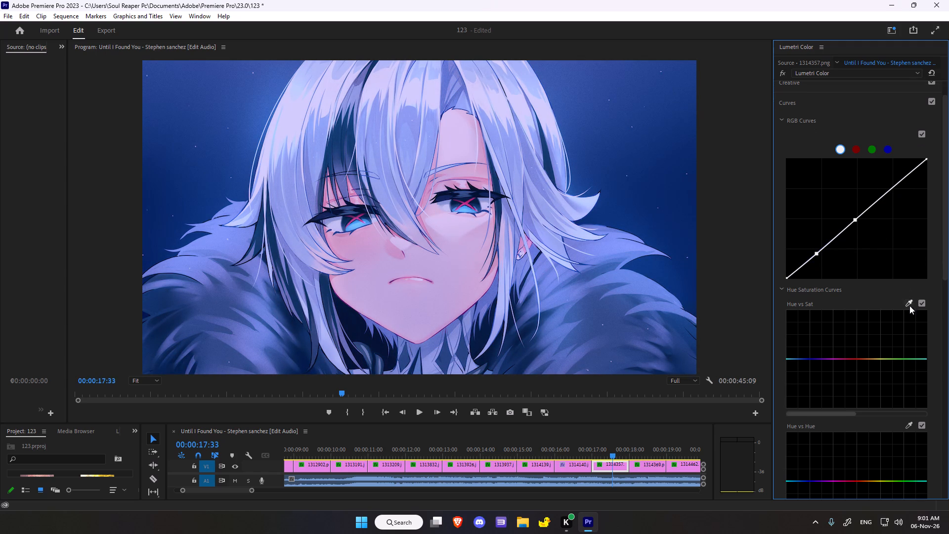
{"action": "left_click", "coordinate": [910, 301]}
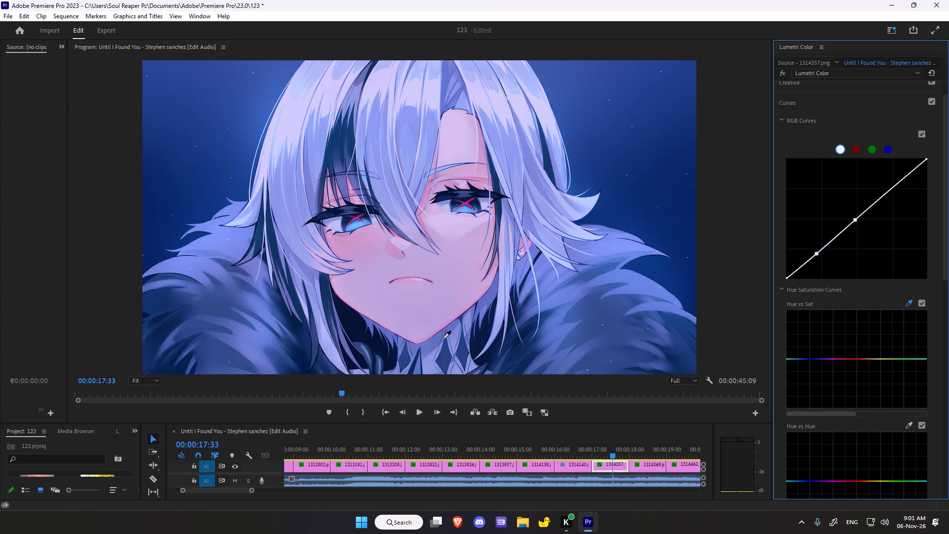
{"action": "left_click", "coordinate": [456, 352]}
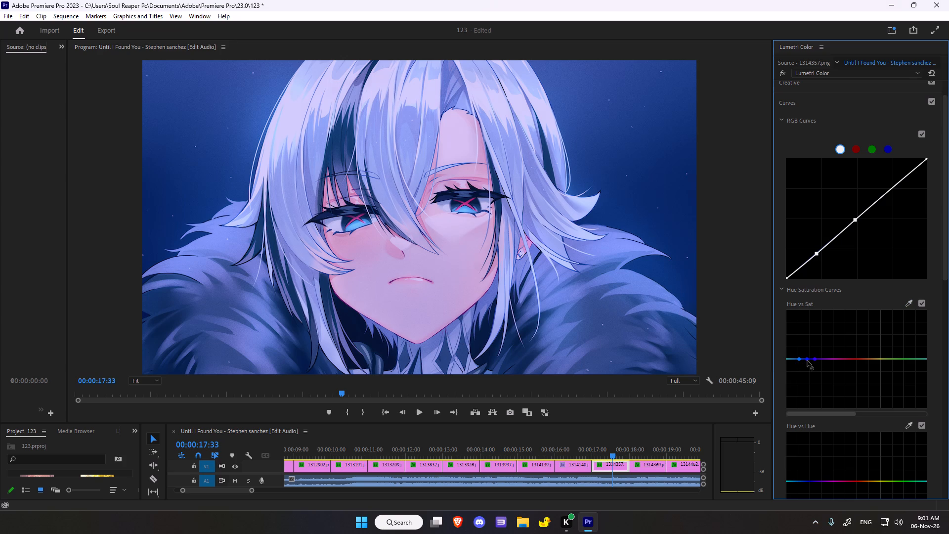
{"action": "left_click_drag", "start_coordinate": [807, 360], "coordinate": [804, 358]}
{"action": "left_click_drag", "start_coordinate": [804, 358], "coordinate": [807, 353]}
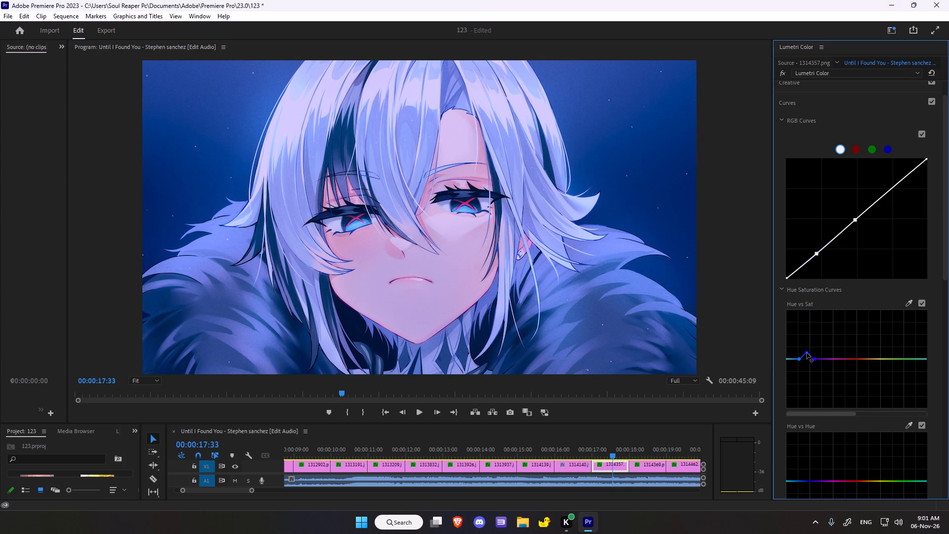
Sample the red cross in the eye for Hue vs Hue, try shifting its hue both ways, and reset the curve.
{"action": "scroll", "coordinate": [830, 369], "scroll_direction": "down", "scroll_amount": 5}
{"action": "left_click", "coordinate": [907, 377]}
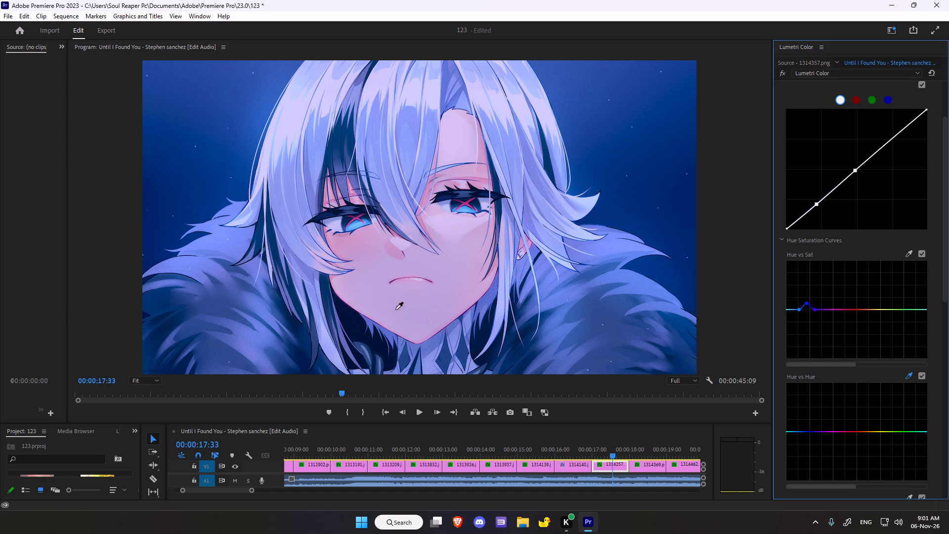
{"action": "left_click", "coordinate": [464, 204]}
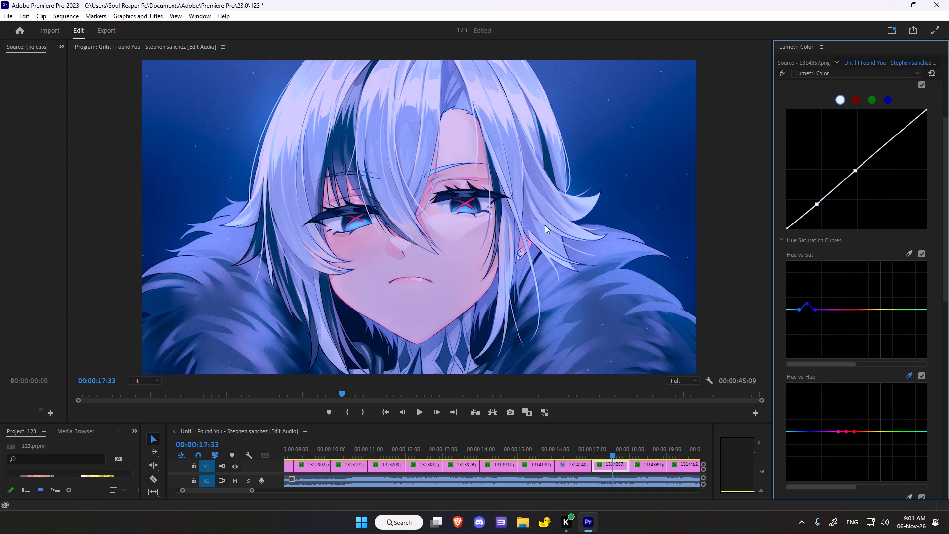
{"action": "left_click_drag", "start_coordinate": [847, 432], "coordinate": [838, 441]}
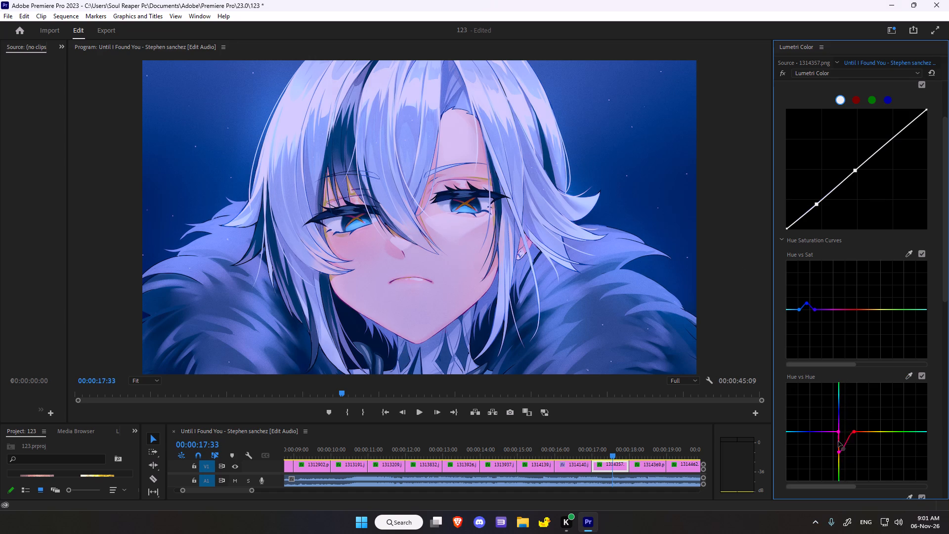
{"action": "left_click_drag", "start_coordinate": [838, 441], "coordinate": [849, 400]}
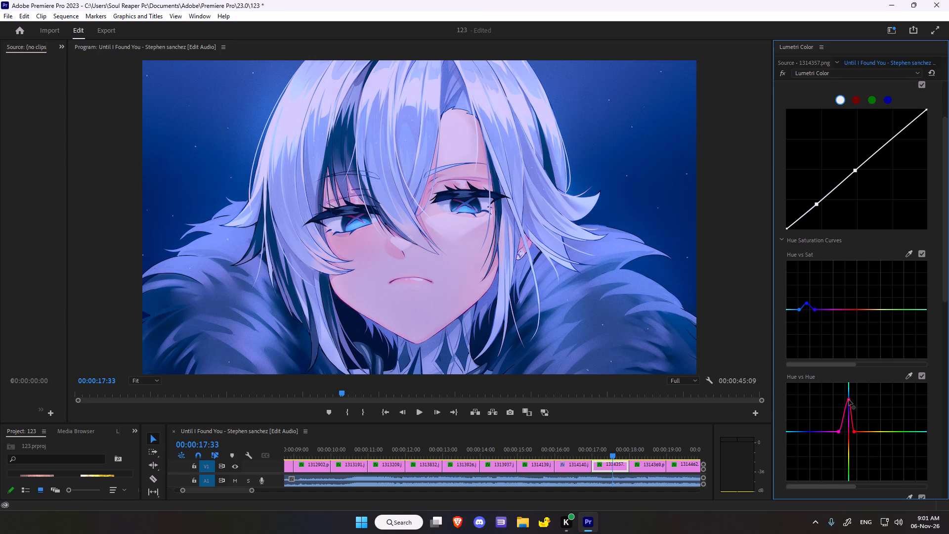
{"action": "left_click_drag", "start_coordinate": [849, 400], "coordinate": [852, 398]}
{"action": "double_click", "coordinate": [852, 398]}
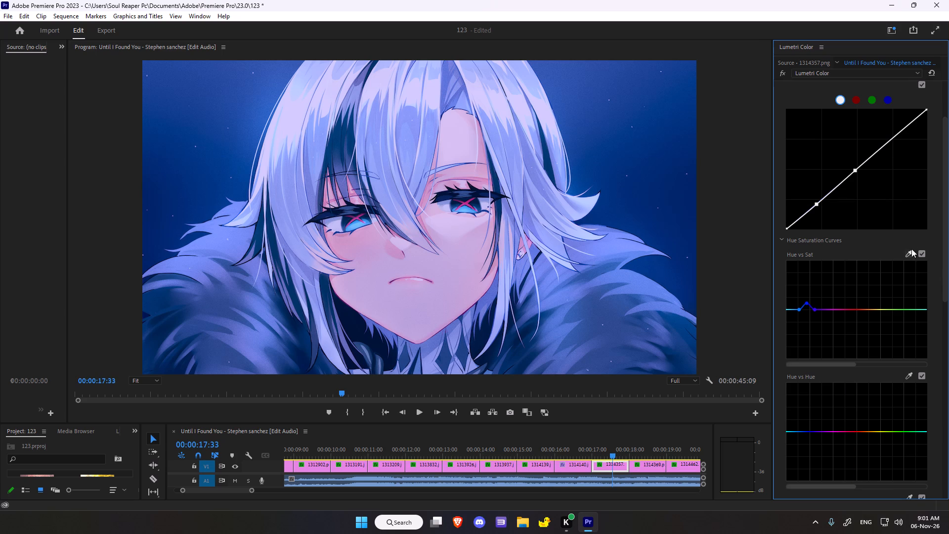
Sample the eye's red cross for the Hue vs Sat curve and raise its red point modestly, a little higher than the blue one.
{"action": "left_click", "coordinate": [908, 252]}
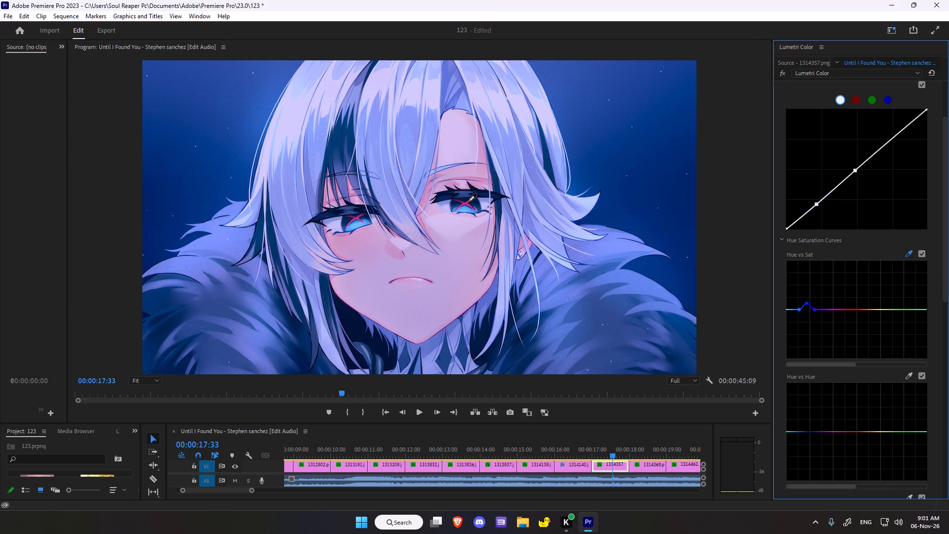
{"action": "left_click", "coordinate": [466, 204]}
{"action": "left_click_drag", "start_coordinate": [846, 309], "coordinate": [846, 271]}
{"action": "right_click_drag", "start_coordinate": [851, 357], "coordinate": [855, 380]}
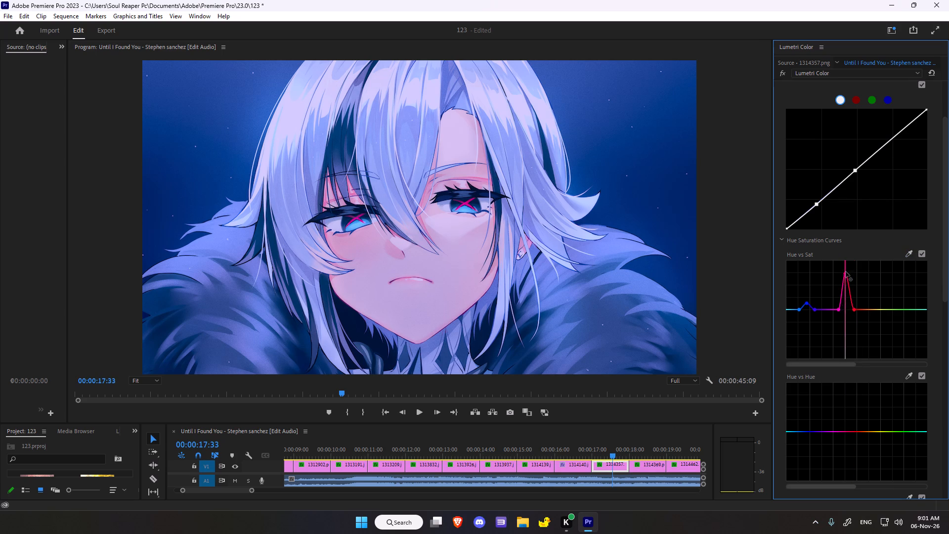
{"action": "left_click_drag", "start_coordinate": [846, 271], "coordinate": [847, 258]}
{"action": "scroll", "coordinate": [847, 287], "scroll_direction": "down", "scroll_amount": 3}
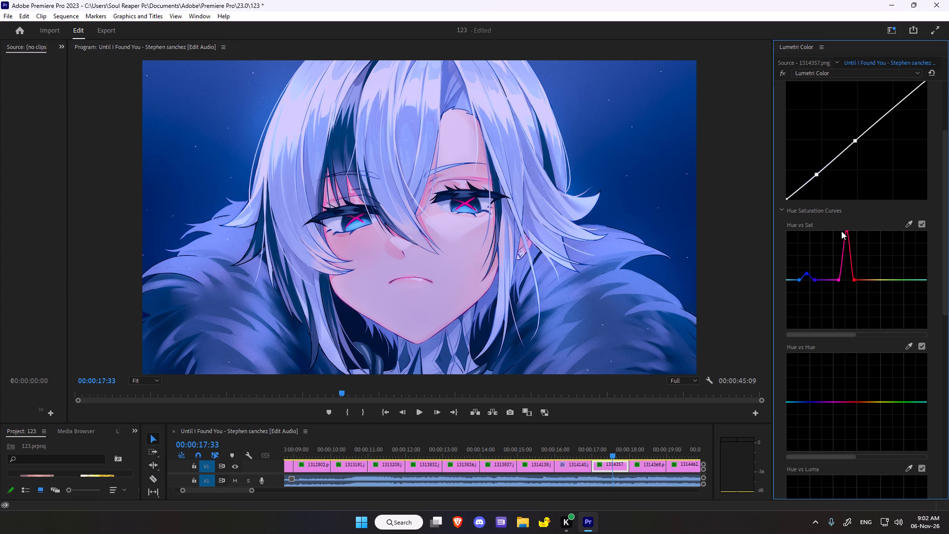
{"action": "left_click_drag", "start_coordinate": [846, 231], "coordinate": [844, 269]}
{"action": "left_click_drag", "start_coordinate": [844, 269], "coordinate": [846, 269]}
Sample the mouth line for the Hue vs Hue curve and raise its purple point slightly.
{"action": "left_click", "coordinate": [911, 343]}
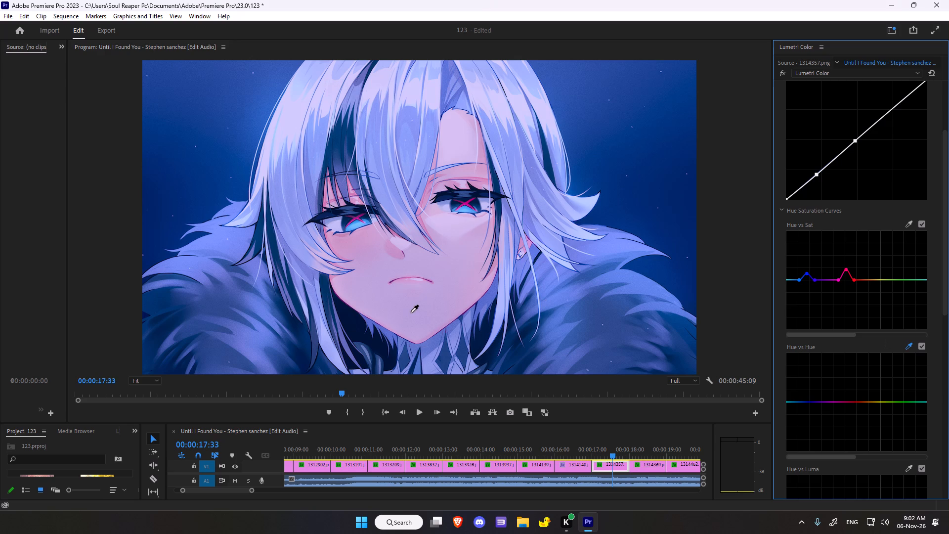
{"action": "left_click", "coordinate": [431, 281]}
{"action": "left_click_drag", "start_coordinate": [828, 403], "coordinate": [828, 397]}
Sample the dark blue beside the eyelashes for the Hue vs Luma curve and lower its blue point slightly.
{"action": "scroll", "coordinate": [891, 384], "scroll_direction": "down", "scroll_amount": 1}
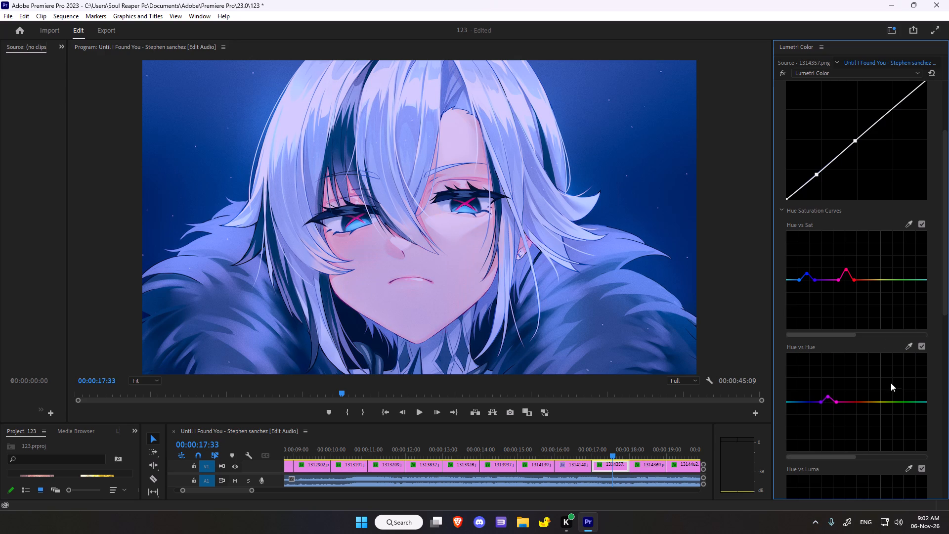
{"action": "scroll", "coordinate": [891, 383], "scroll_direction": "down", "scroll_amount": 7}
{"action": "left_click", "coordinate": [910, 391]}
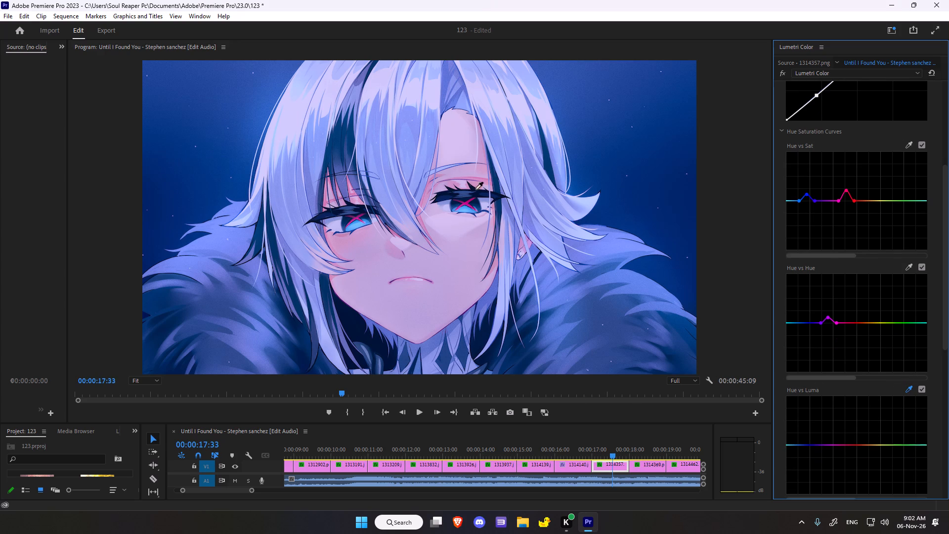
{"action": "left_click", "coordinate": [498, 189]}
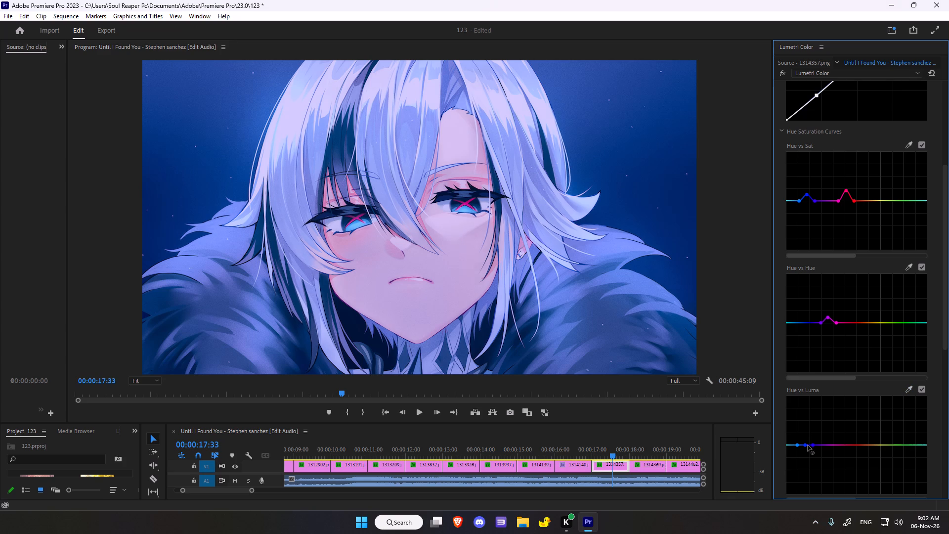
{"action": "left_click", "coordinate": [806, 447]}
Look over the remaining Luma vs Sat and Sat vs Sat curves below Hue vs Luma.
{"action": "scroll", "coordinate": [911, 381], "scroll_direction": "down", "scroll_amount": 5}
{"action": "scroll", "coordinate": [810, 420], "scroll_direction": "down", "scroll_amount": 13}
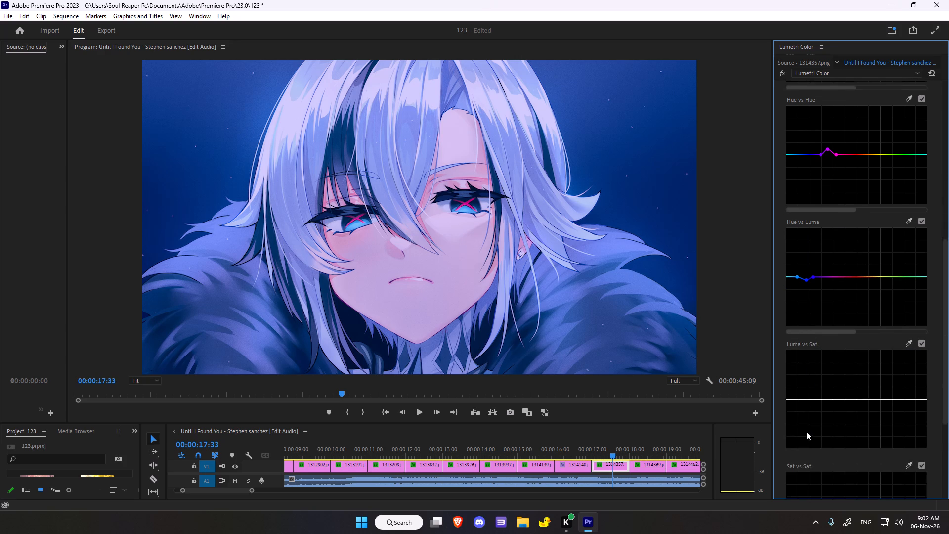
{"action": "scroll", "coordinate": [806, 431], "scroll_direction": "down", "scroll_amount": 7}
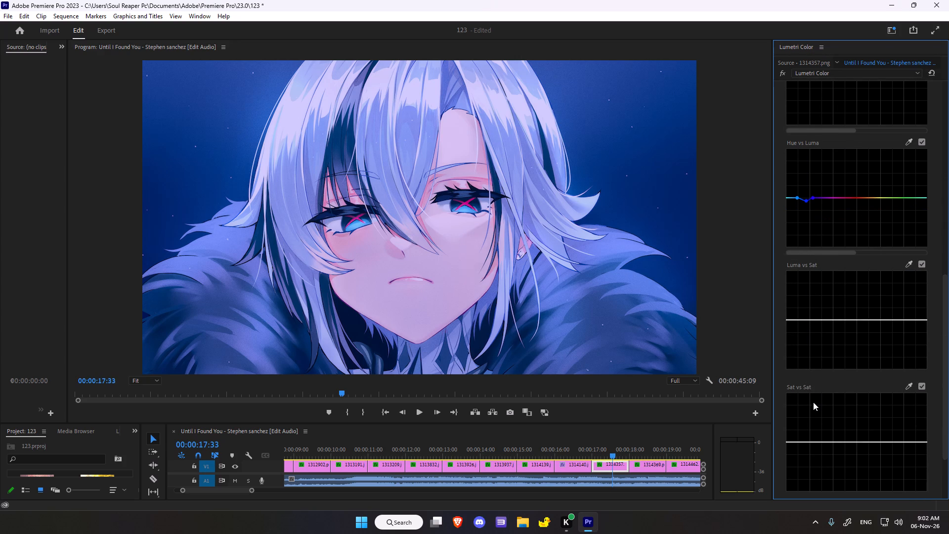
{"action": "scroll", "coordinate": [813, 402], "scroll_direction": "down", "scroll_amount": 1}
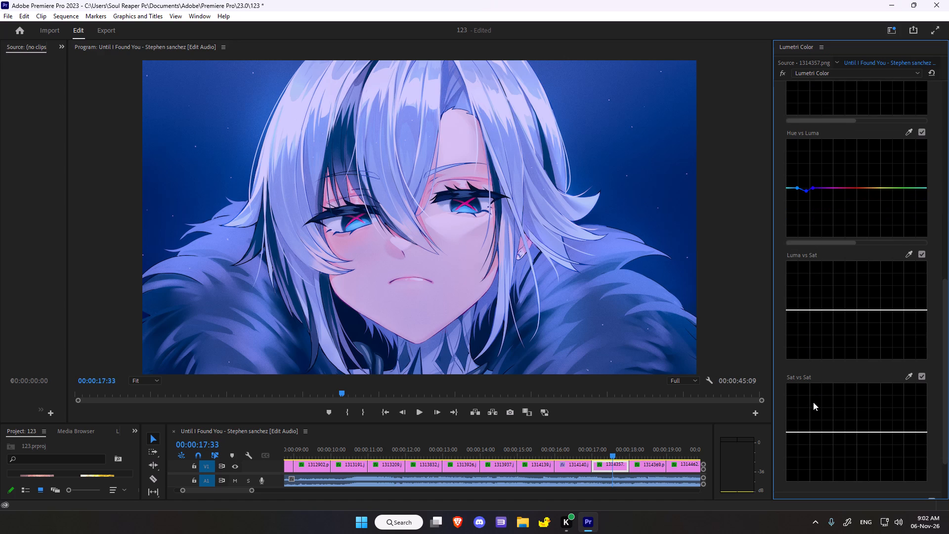
{"action": "scroll", "coordinate": [813, 402], "scroll_direction": "down", "scroll_amount": 2}
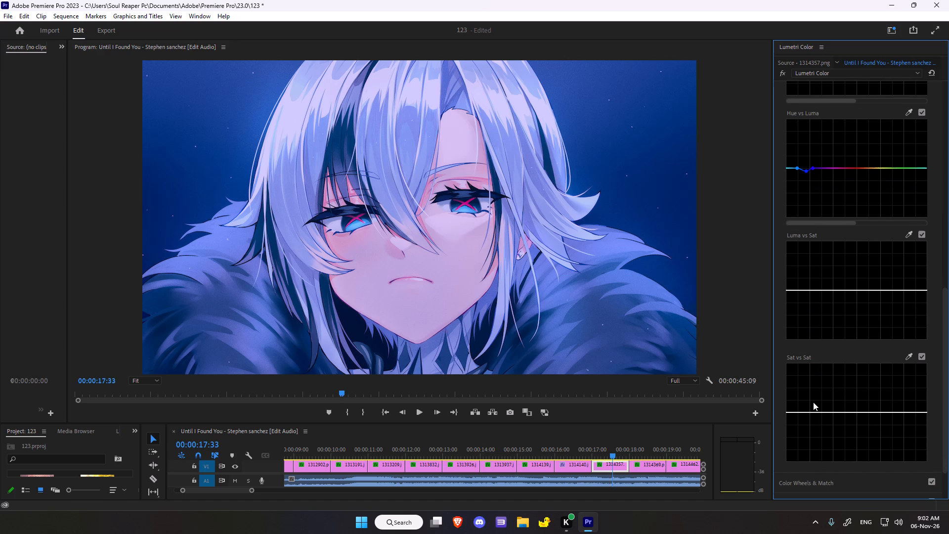
{"action": "scroll", "coordinate": [813, 402], "scroll_direction": "down", "scroll_amount": 1}
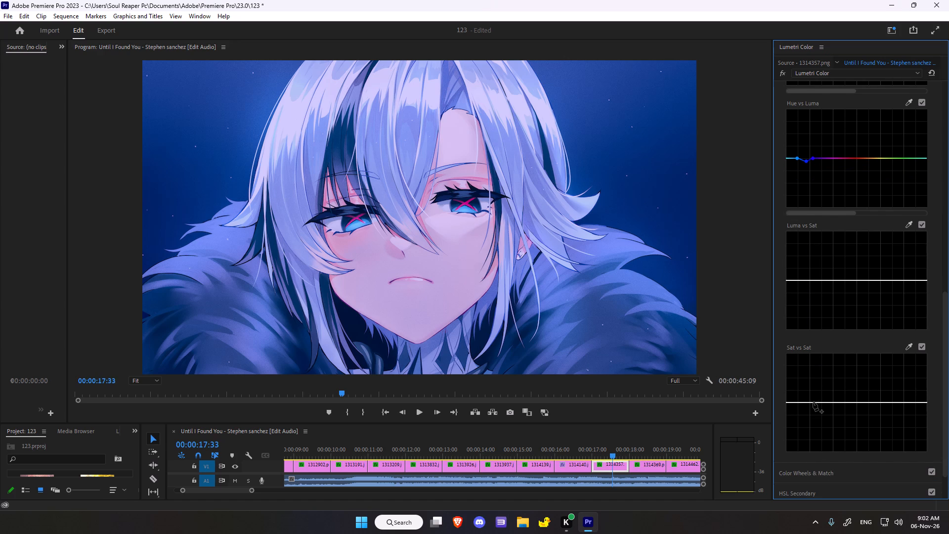
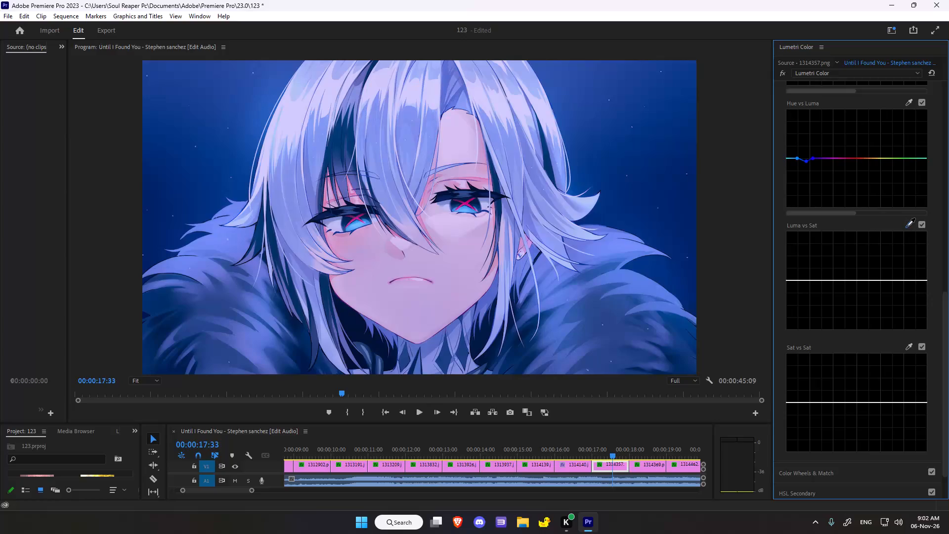
Sample the pale cheek area just below the eye for the Luma vs Sat curve and lower its middle point moderately.
{"action": "left_click", "coordinate": [338, 244]}
{"action": "left_click_drag", "start_coordinate": [903, 281], "coordinate": [906, 283]}
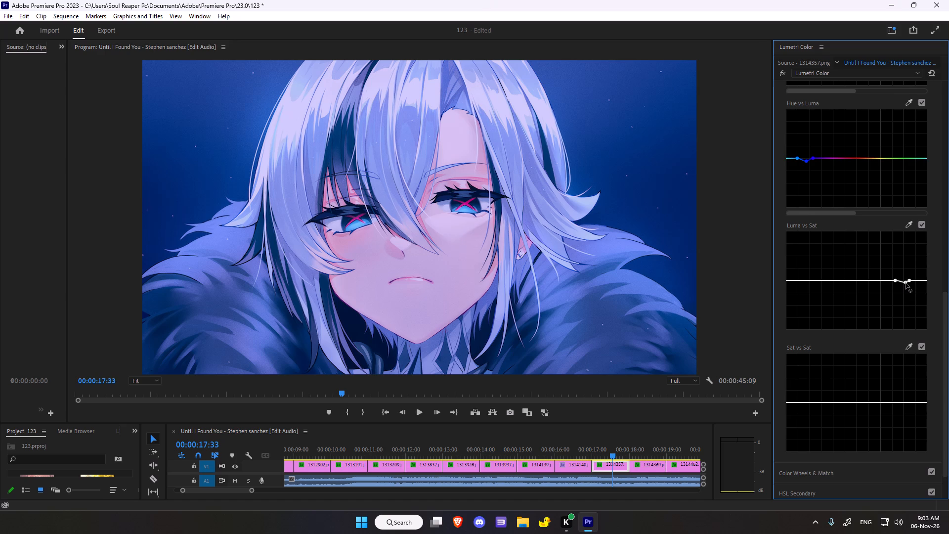
{"action": "left_click_drag", "start_coordinate": [906, 283], "coordinate": [903, 294]}
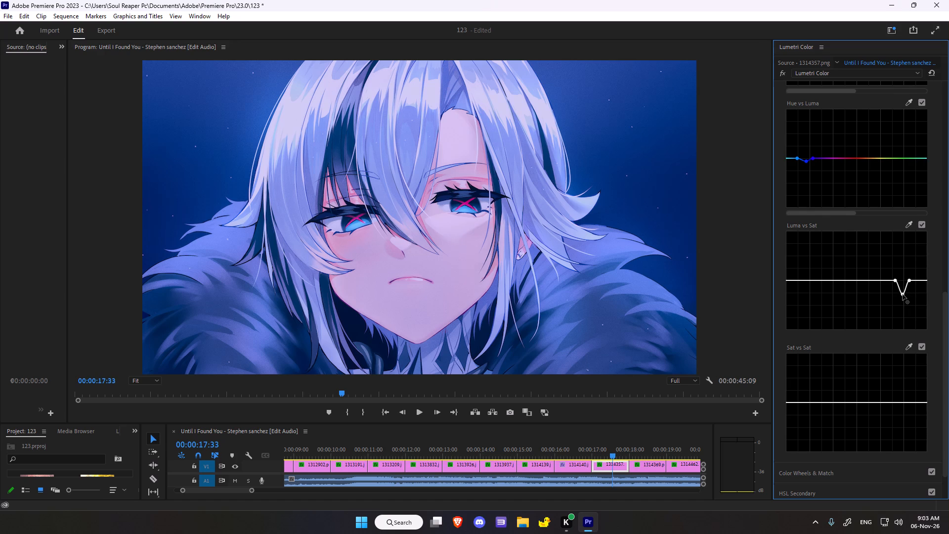
Sample the dark hair strand above the eye for the Sat vs Sat curve and raise its middle point moderately.
{"action": "scroll", "coordinate": [867, 306], "scroll_direction": "down", "scroll_amount": 6}
{"action": "left_click", "coordinate": [910, 300]}
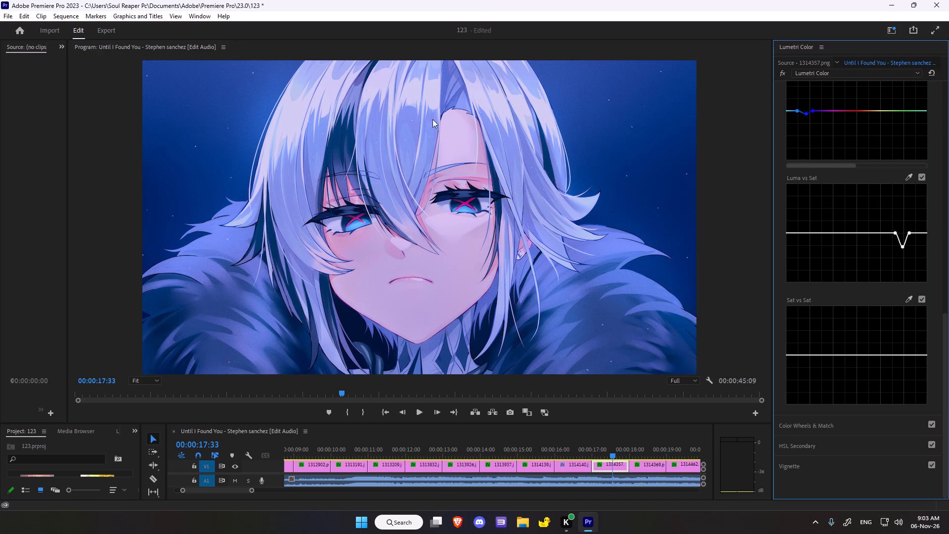
{"action": "left_click", "coordinate": [906, 300]}
{"action": "left_click", "coordinate": [334, 147]}
{"action": "left_click_drag", "start_coordinate": [836, 357], "coordinate": [830, 346]}
{"action": "left_click_drag", "start_coordinate": [830, 346], "coordinate": [835, 343]}
Nudge the Color Wheels slightly: midtones toward red, highlights toward magenta, and shadows reset and shifted faintly toward blue.
{"action": "left_click", "coordinate": [812, 427]}
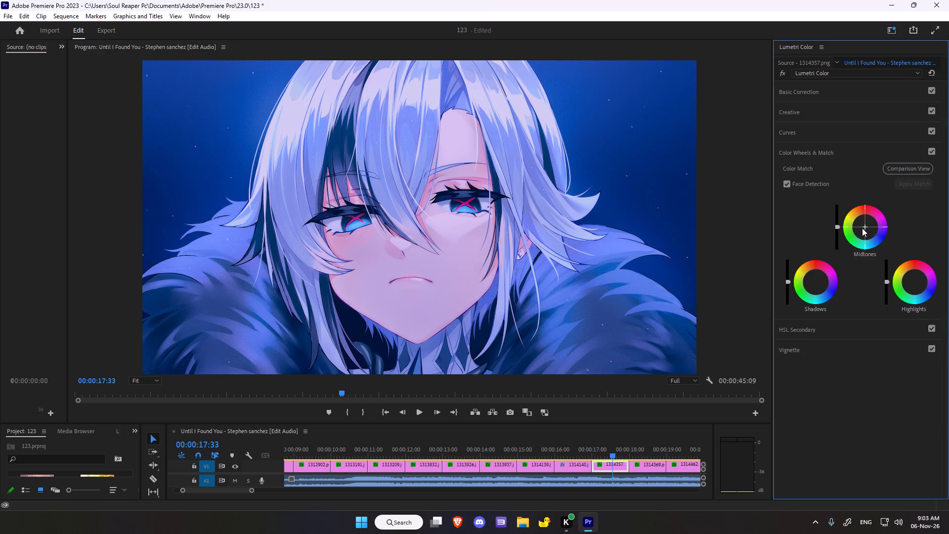
{"action": "left_click_drag", "start_coordinate": [862, 227], "coordinate": [868, 210]}
{"action": "left_click_drag", "start_coordinate": [868, 210], "coordinate": [866, 212]}
{"action": "left_click_drag", "start_coordinate": [917, 281], "coordinate": [936, 264]}
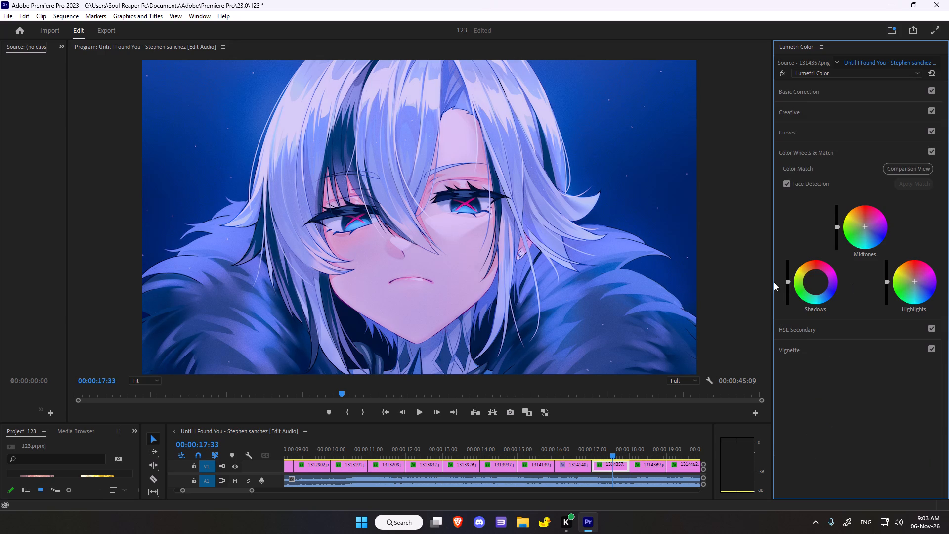
{"action": "left_click_drag", "start_coordinate": [815, 286], "coordinate": [818, 237]}
{"action": "double_click", "coordinate": [815, 286]}
{"action": "left_click_drag", "start_coordinate": [817, 281], "coordinate": [819, 286]}
Set the HSL Secondary correction's Sharpen to 100.
{"action": "left_click", "coordinate": [794, 328]}
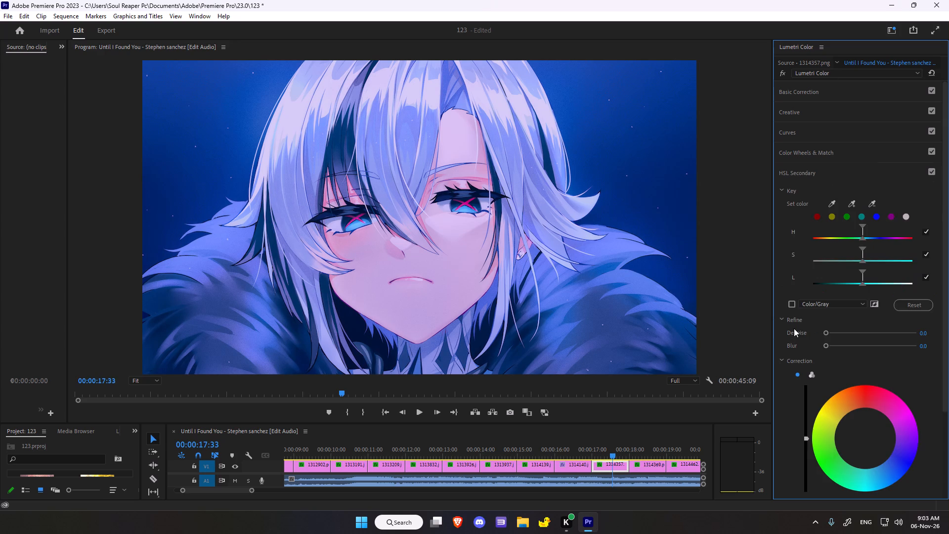
{"action": "scroll", "coordinate": [820, 325], "scroll_direction": "down", "scroll_amount": 13}
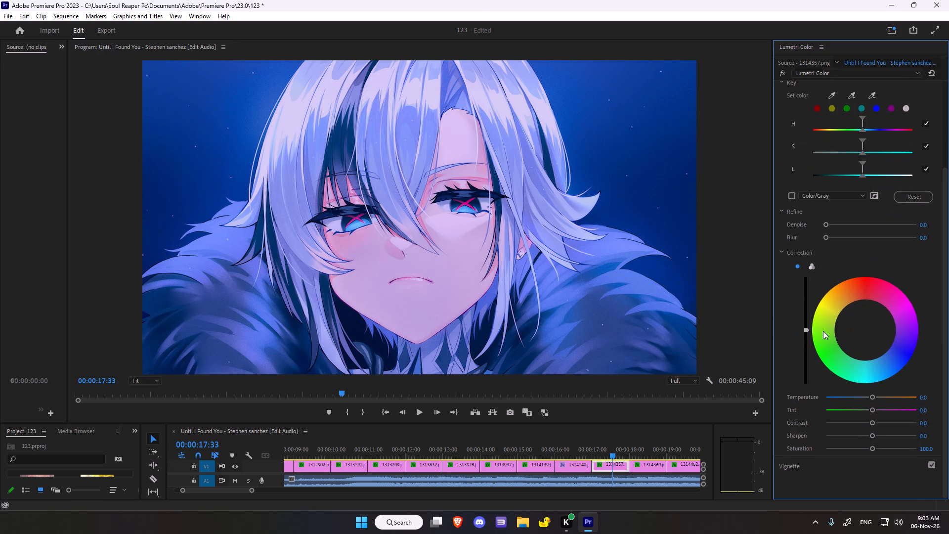
{"action": "left_click_drag", "start_coordinate": [873, 435], "coordinate": [948, 427]}
{"action": "left_click_drag", "start_coordinate": [912, 435], "coordinate": [722, 424]}
{"action": "left_click_drag", "start_coordinate": [826, 435], "coordinate": [948, 435]}
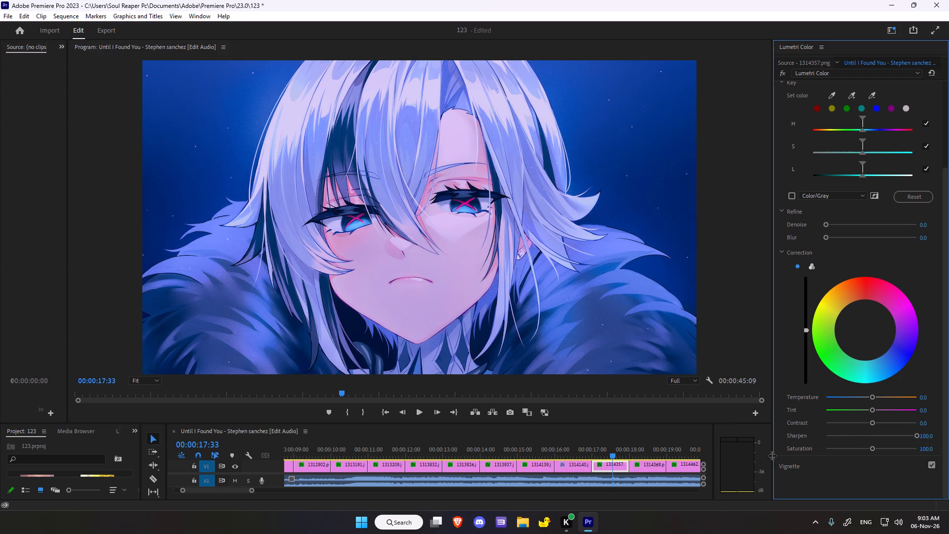
Set the Vignette to Amount -0.4, Midpoint 49.5, Roundness -6.5 and Feather 60.9.
{"action": "scroll", "coordinate": [897, 472], "scroll_direction": "down", "scroll_amount": 3}
{"action": "left_click", "coordinate": [802, 473]}
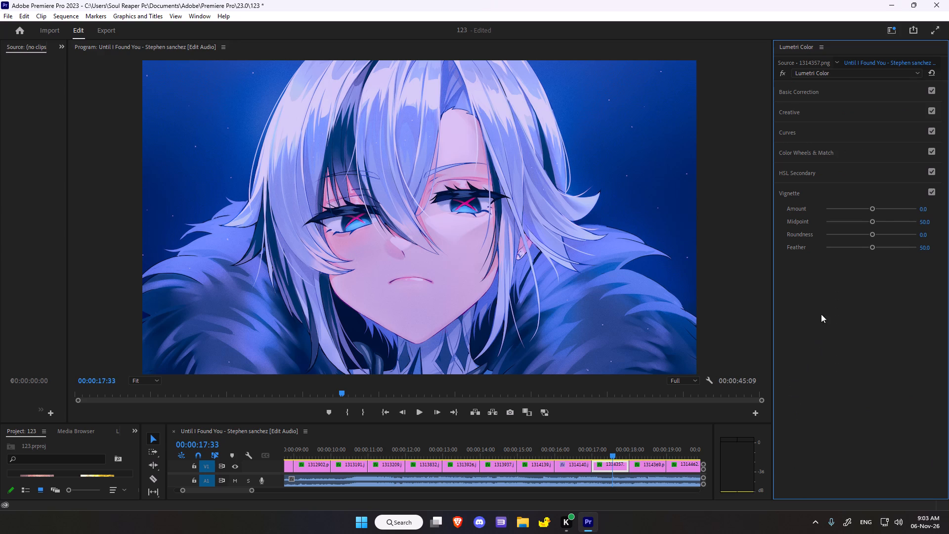
{"action": "left_click_drag", "start_coordinate": [871, 207], "coordinate": [871, 211]}
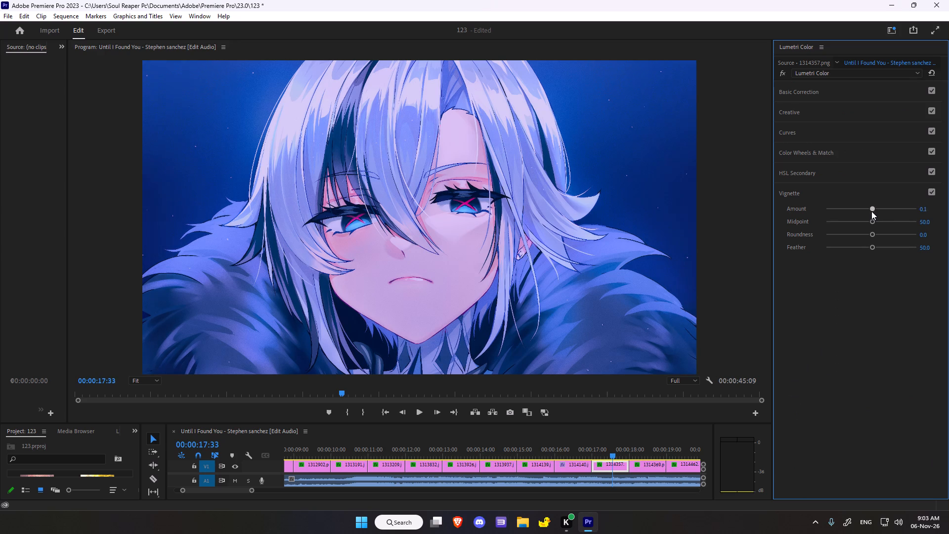
{"action": "left_click_drag", "start_coordinate": [871, 211], "coordinate": [865, 212]}
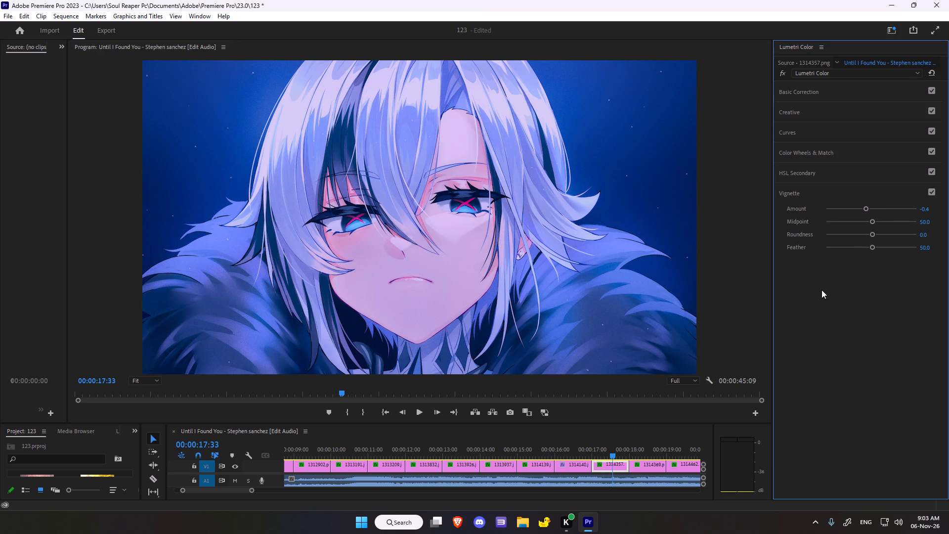
{"action": "left_click", "coordinate": [870, 221]}
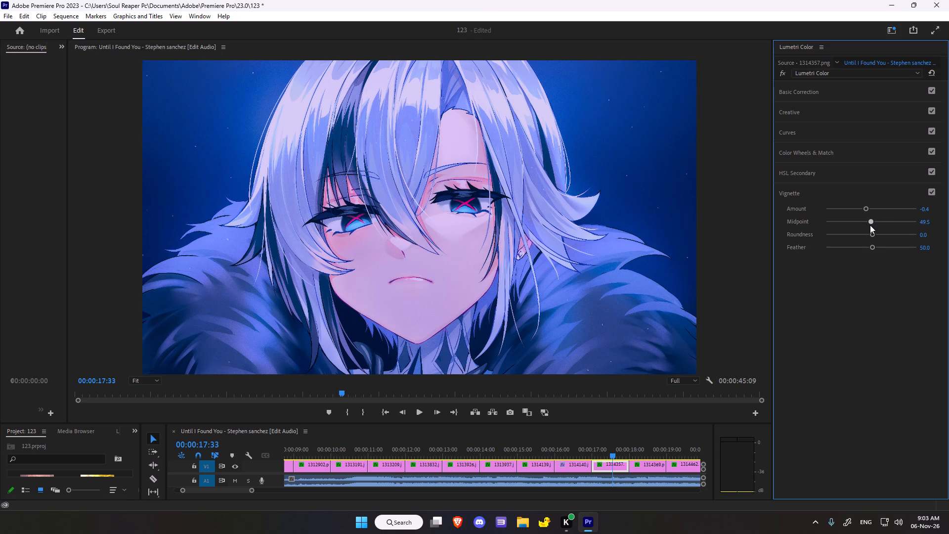
{"action": "left_click_drag", "start_coordinate": [872, 235], "coordinate": [867, 237]}
{"action": "left_click_drag", "start_coordinate": [873, 249], "coordinate": [862, 252]}
{"action": "left_click_drag", "start_coordinate": [862, 252], "coordinate": [880, 247]}
{"action": "left_click_drag", "start_coordinate": [880, 247], "coordinate": [880, 247]}
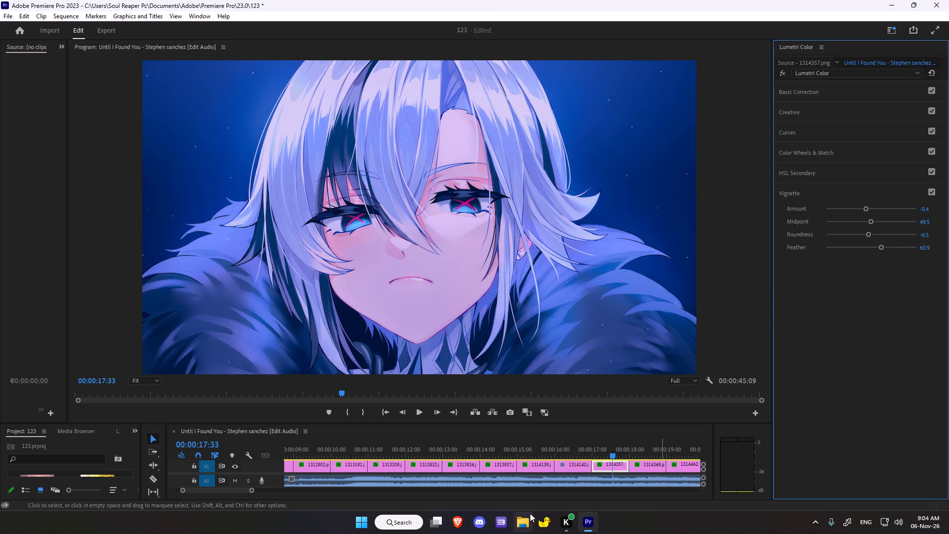